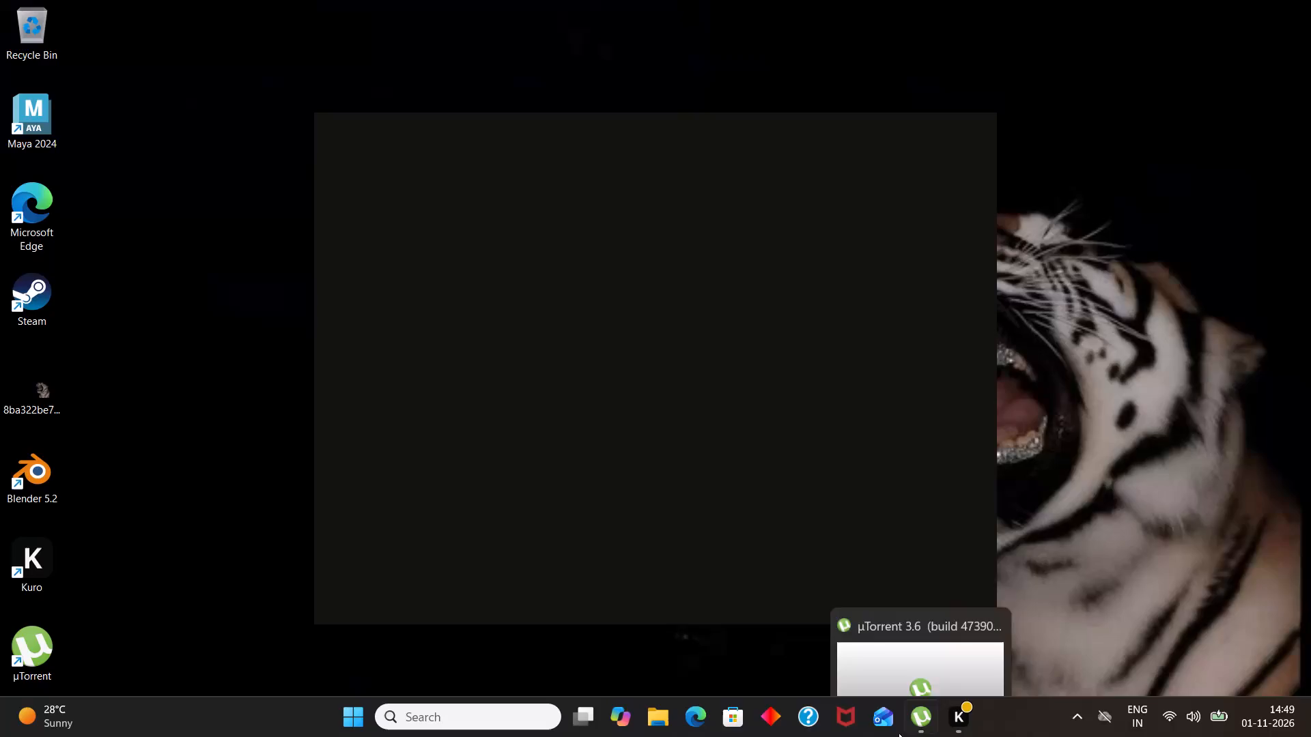
Open the recent Blender file "meta fashion test" from File Explorer and put the Explorer window away.
{"action": "left_click", "coordinate": [643, 721]}
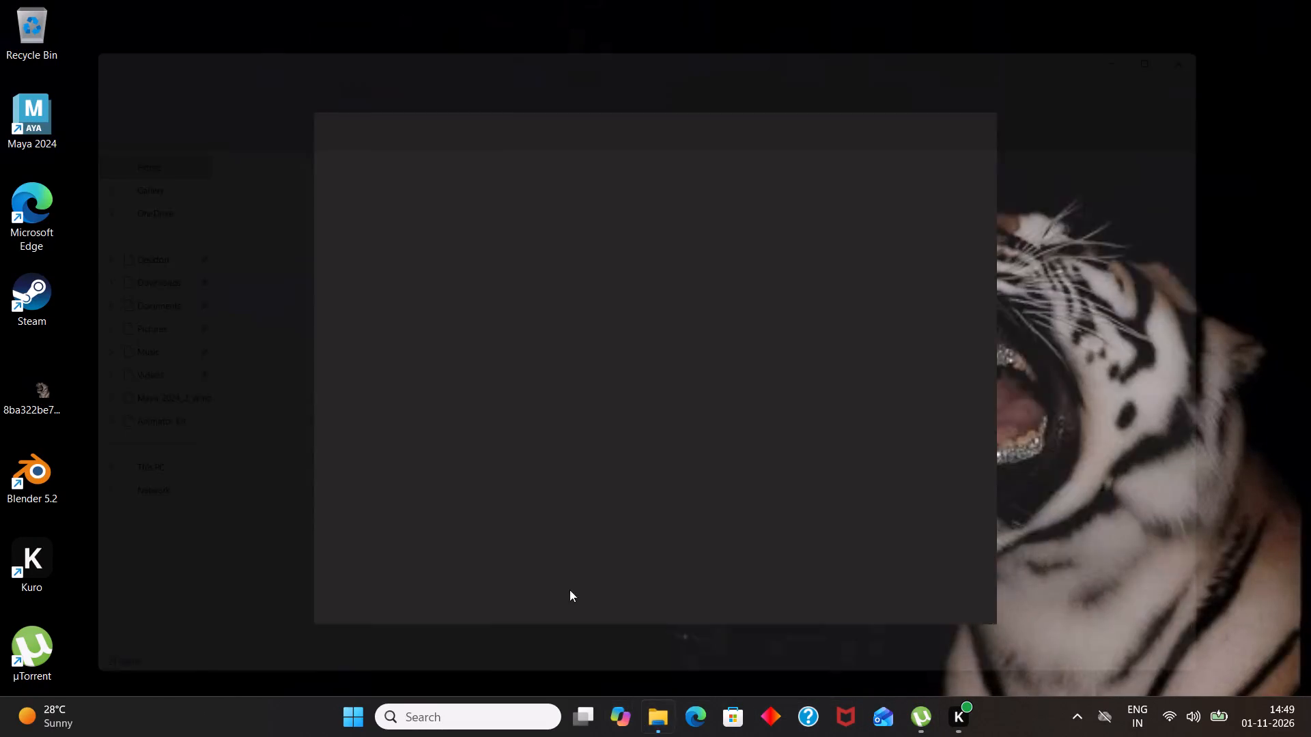
{"action": "double_click", "coordinate": [307, 375]}
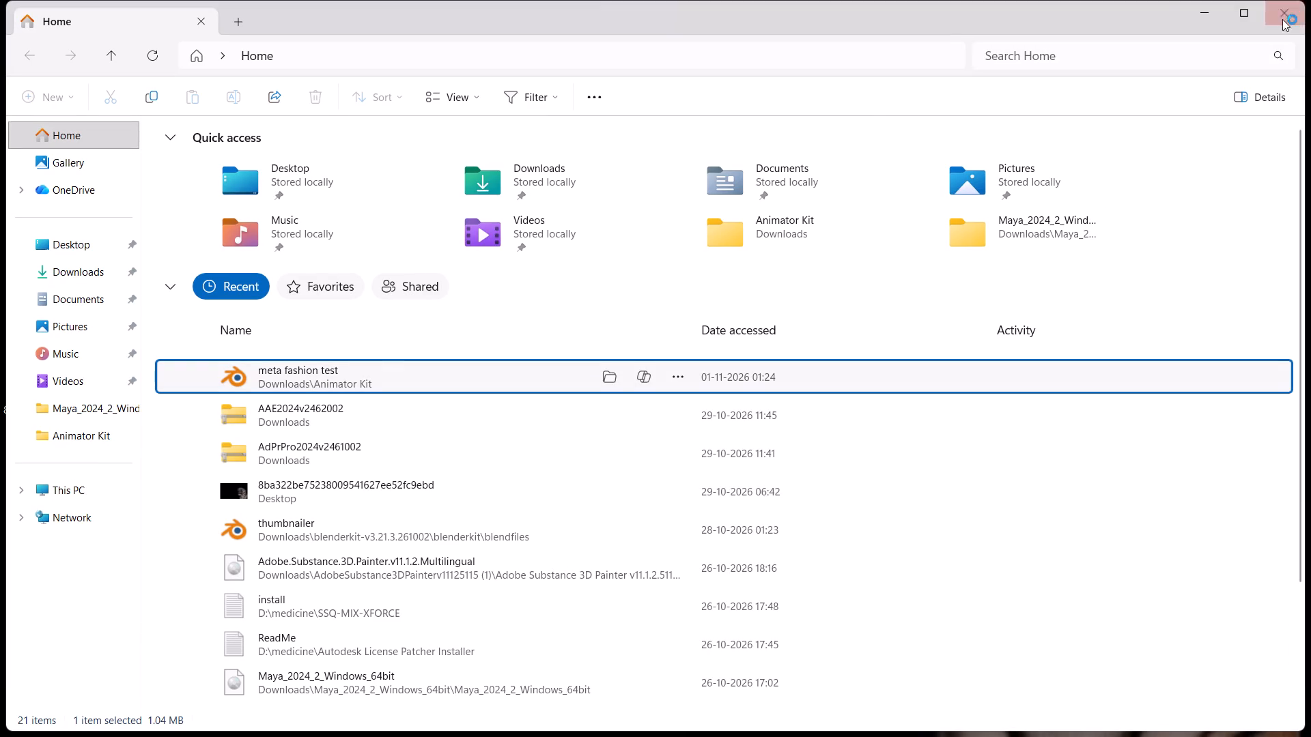
{"action": "left_click", "coordinate": [1191, 9]}
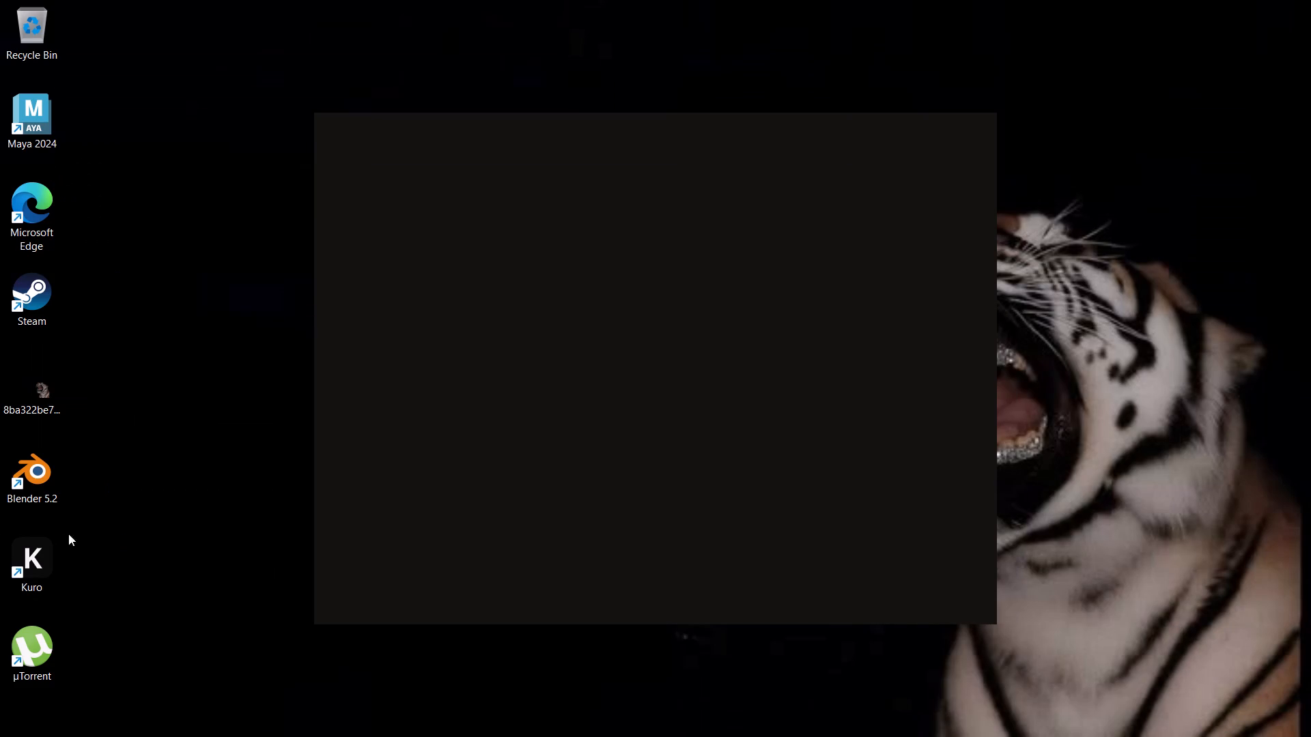
Search for and launch Keyframe MP 2, dismissing its demo notice.
{"action": "left_click", "coordinate": [437, 717]}
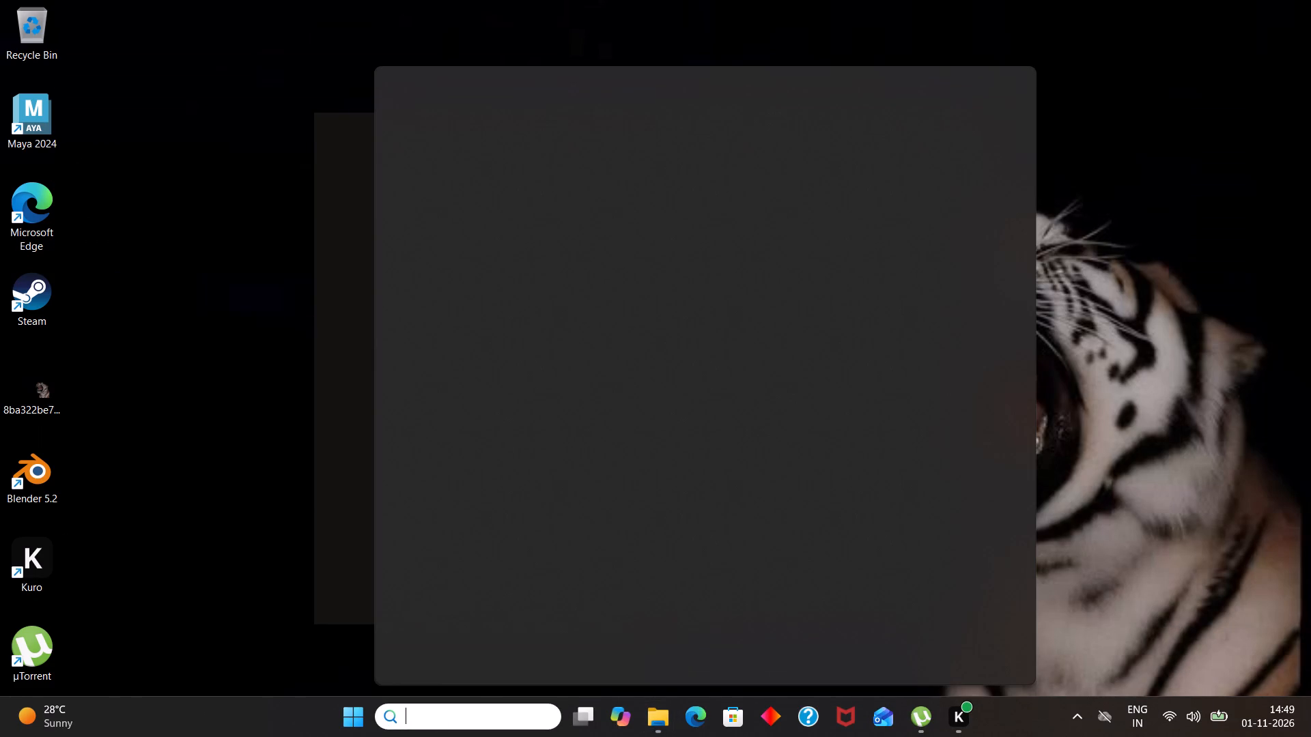
{"action": "key", "text": "k"}
{"action": "key", "text": "e"}
{"action": "double_click", "coordinate": [495, 186]}
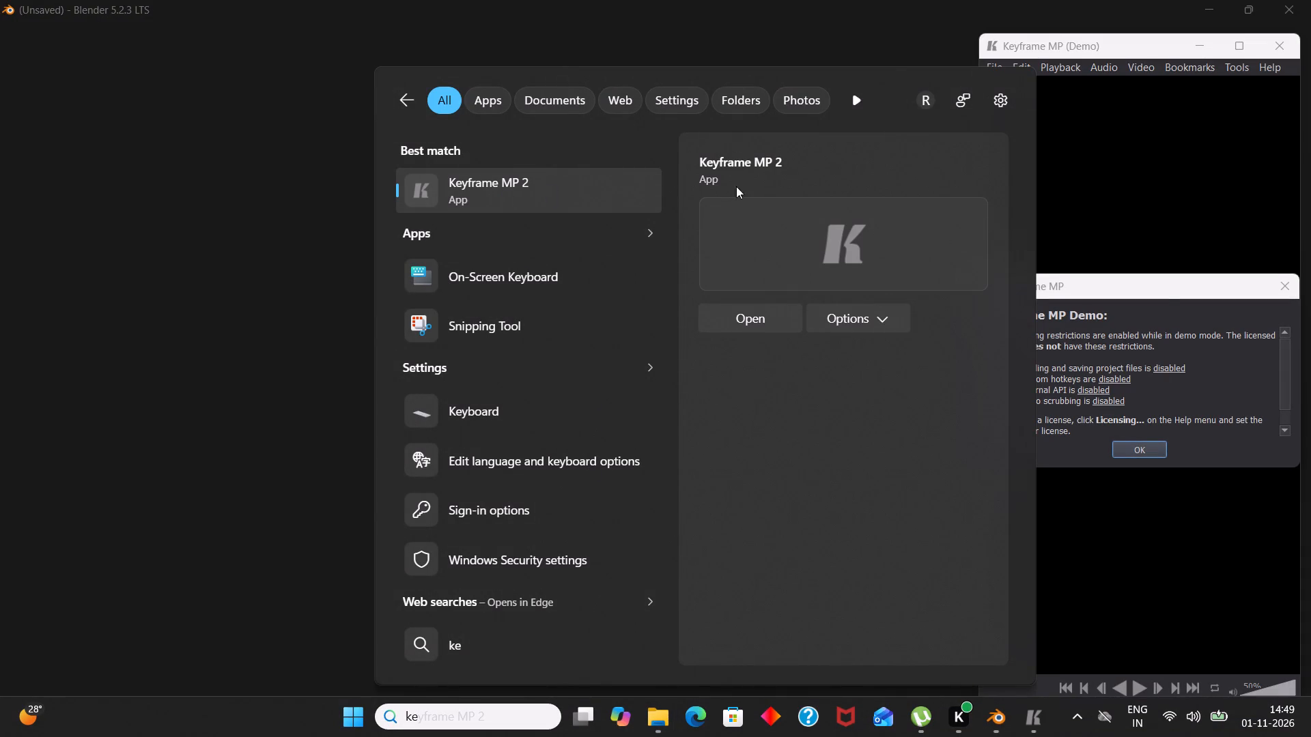
{"action": "left_click", "coordinate": [1148, 444]}
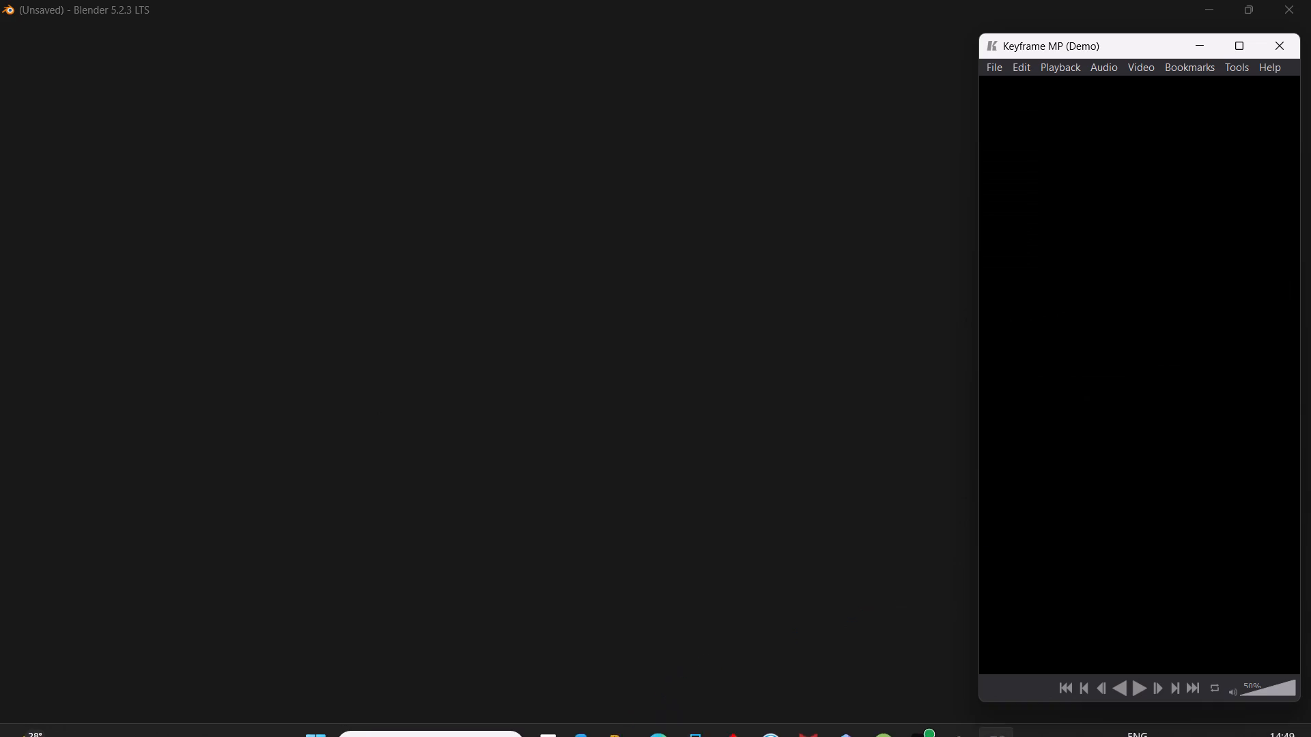
Load the drunkboba dance video from the Downloads folder into Keyframe MP and put File Explorer away.
{"action": "left_click", "coordinate": [623, 721]}
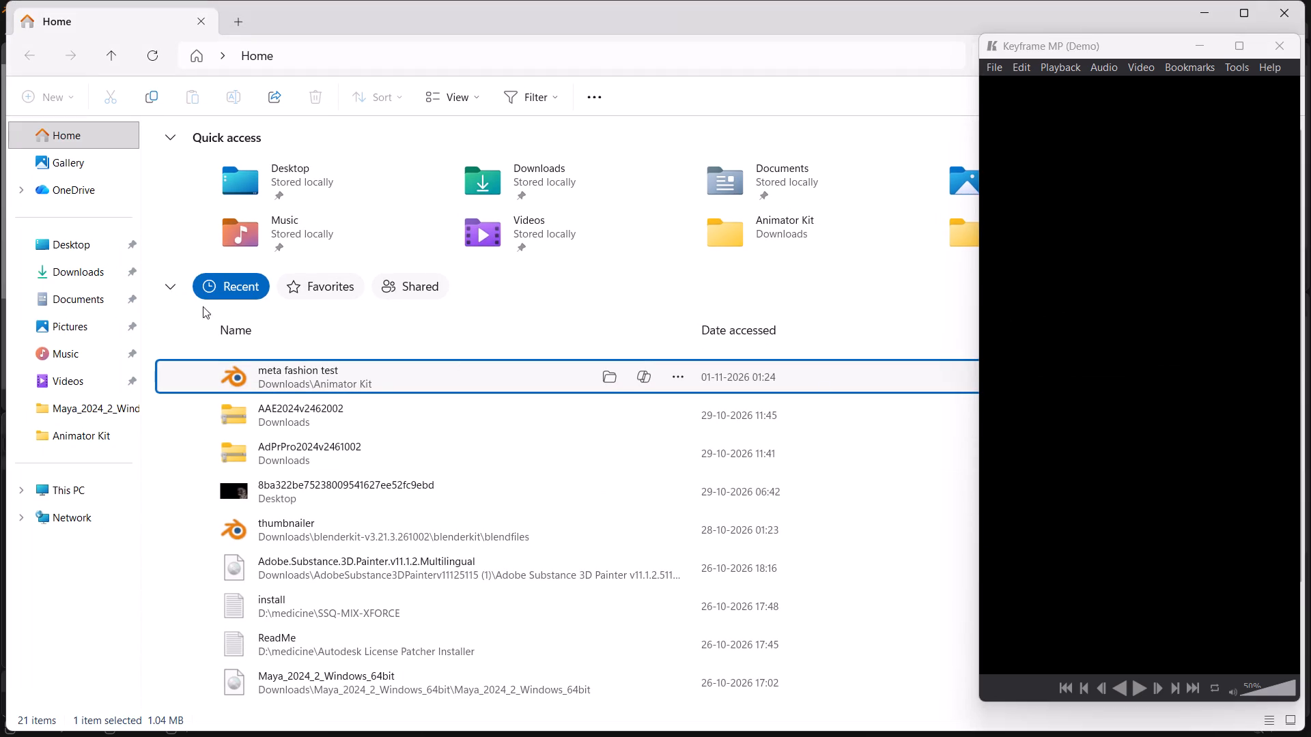
{"action": "left_click", "coordinate": [92, 268]}
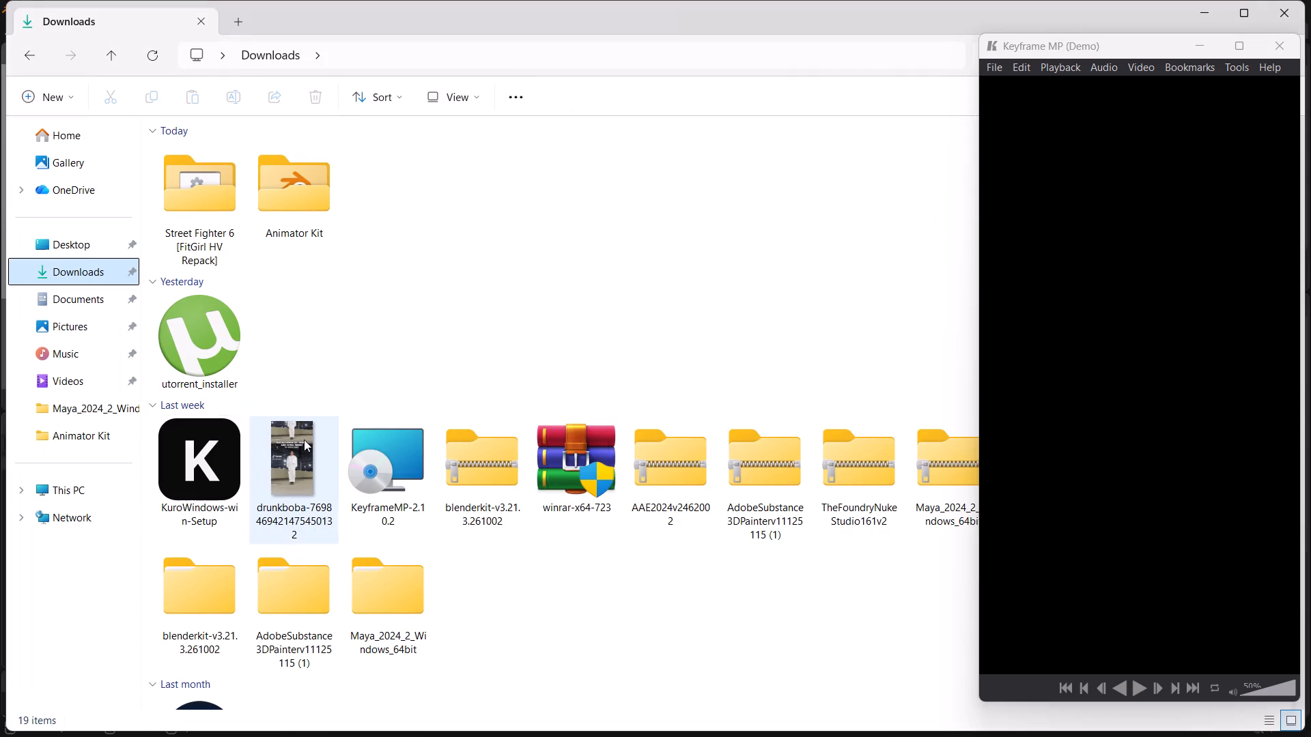
{"action": "left_click_drag", "start_coordinate": [304, 439], "coordinate": [1036, 342]}
{"action": "left_click", "coordinate": [1293, 8]}
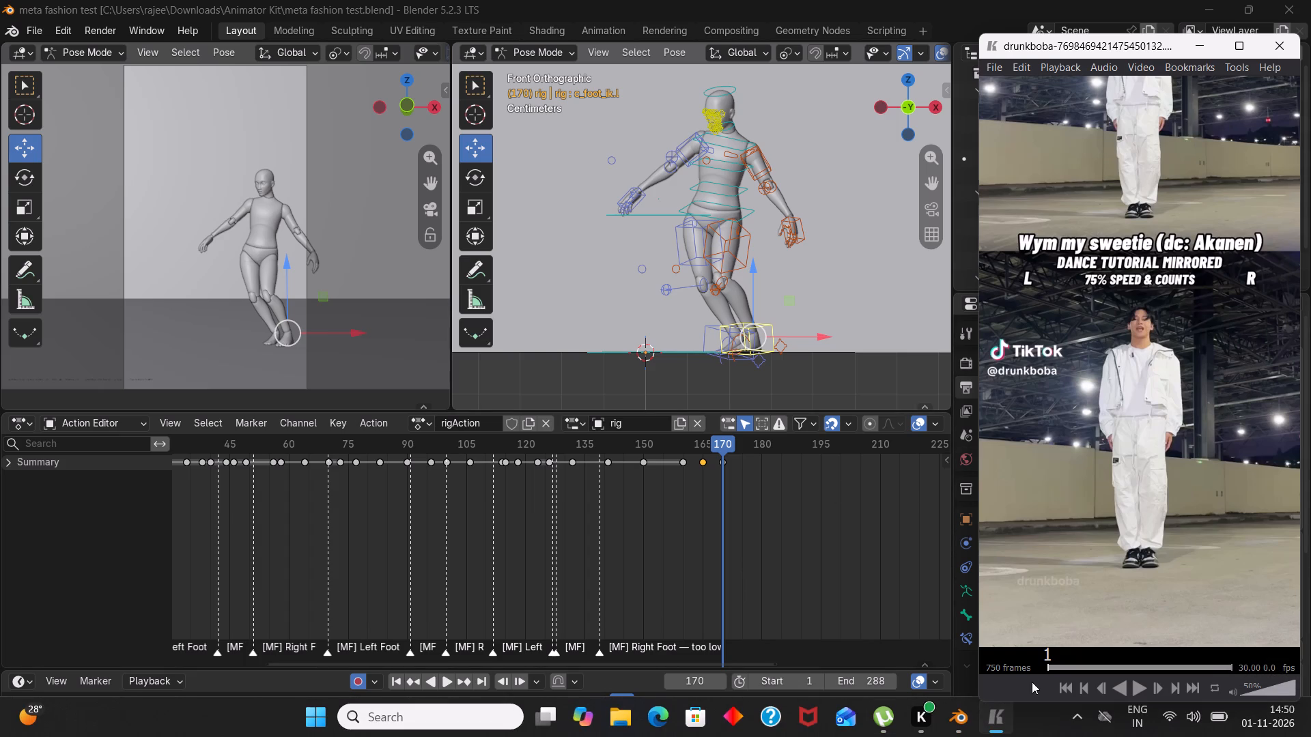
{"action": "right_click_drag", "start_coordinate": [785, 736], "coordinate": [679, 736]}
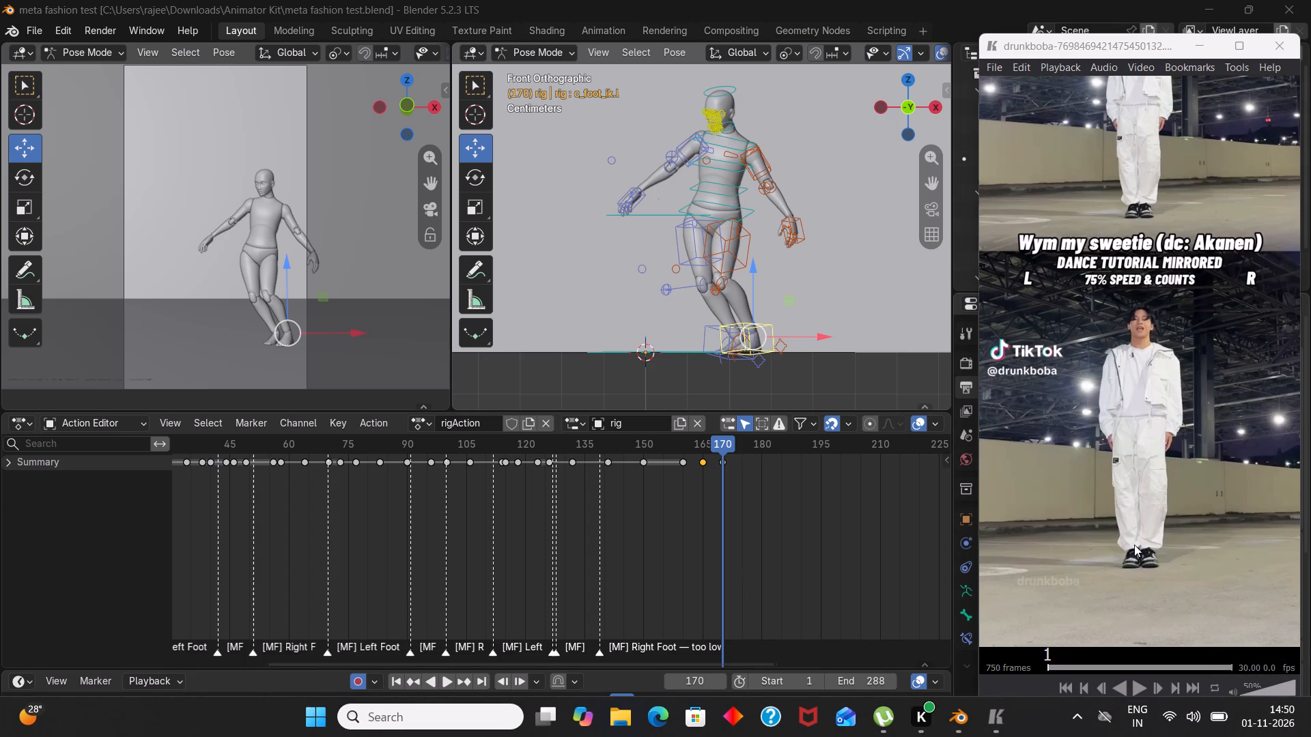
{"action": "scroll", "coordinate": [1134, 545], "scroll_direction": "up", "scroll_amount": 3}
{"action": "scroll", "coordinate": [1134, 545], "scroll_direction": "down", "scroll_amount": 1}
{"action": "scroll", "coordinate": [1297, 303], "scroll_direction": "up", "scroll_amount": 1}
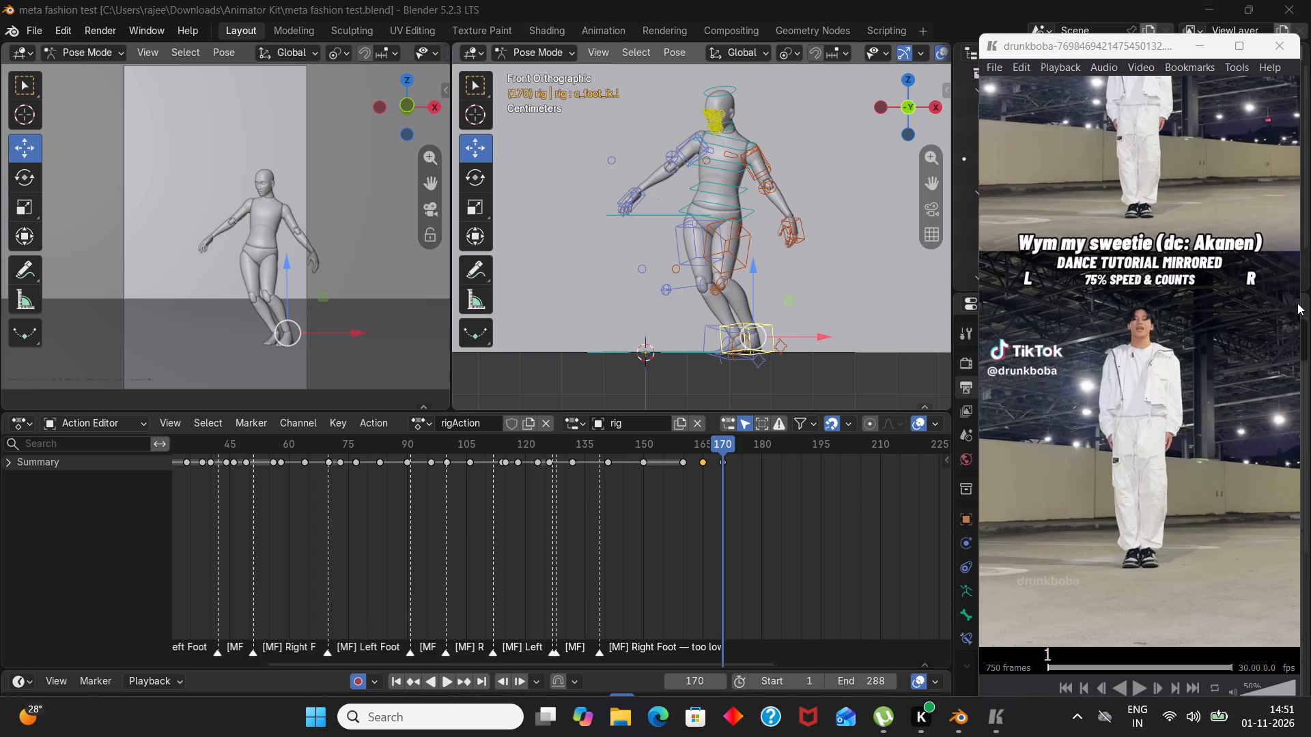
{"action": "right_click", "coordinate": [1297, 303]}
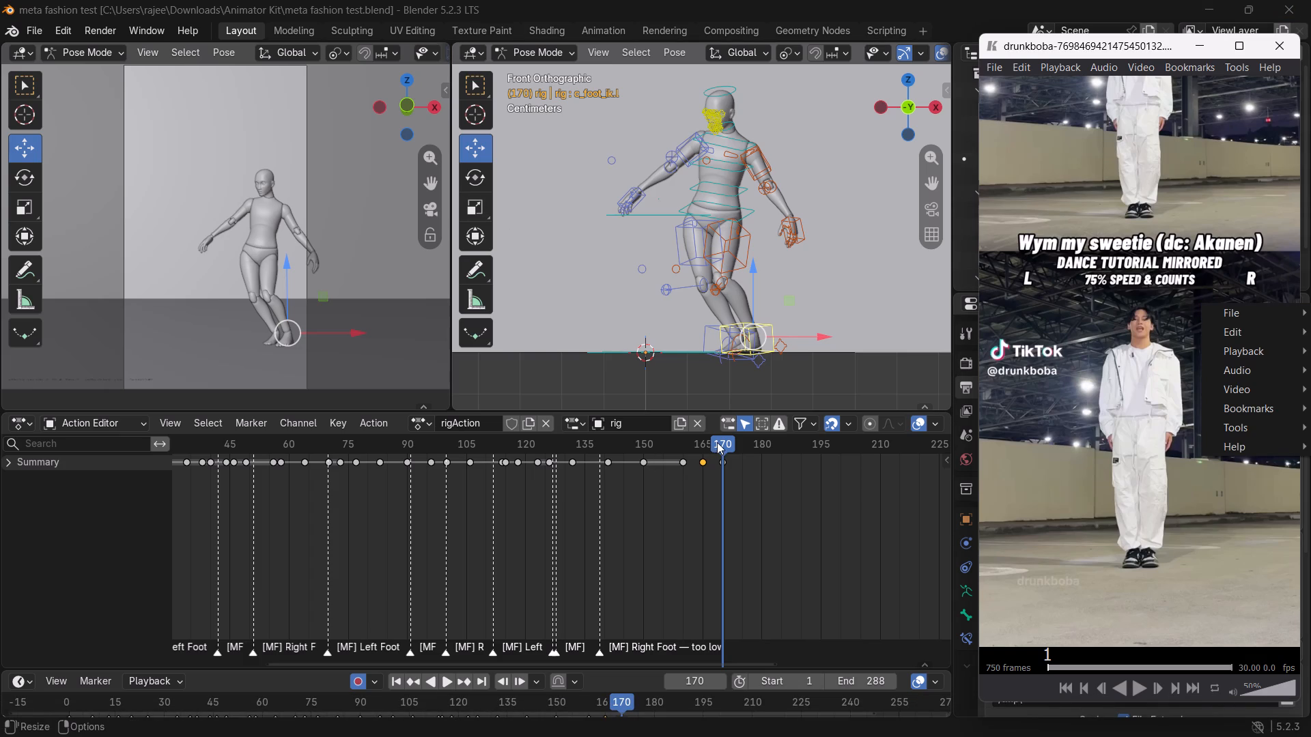
In Blender, play back the rig's dance animation from frame 123 and return to frame 170.
{"action": "left_click_drag", "start_coordinate": [717, 442], "coordinate": [537, 487]}
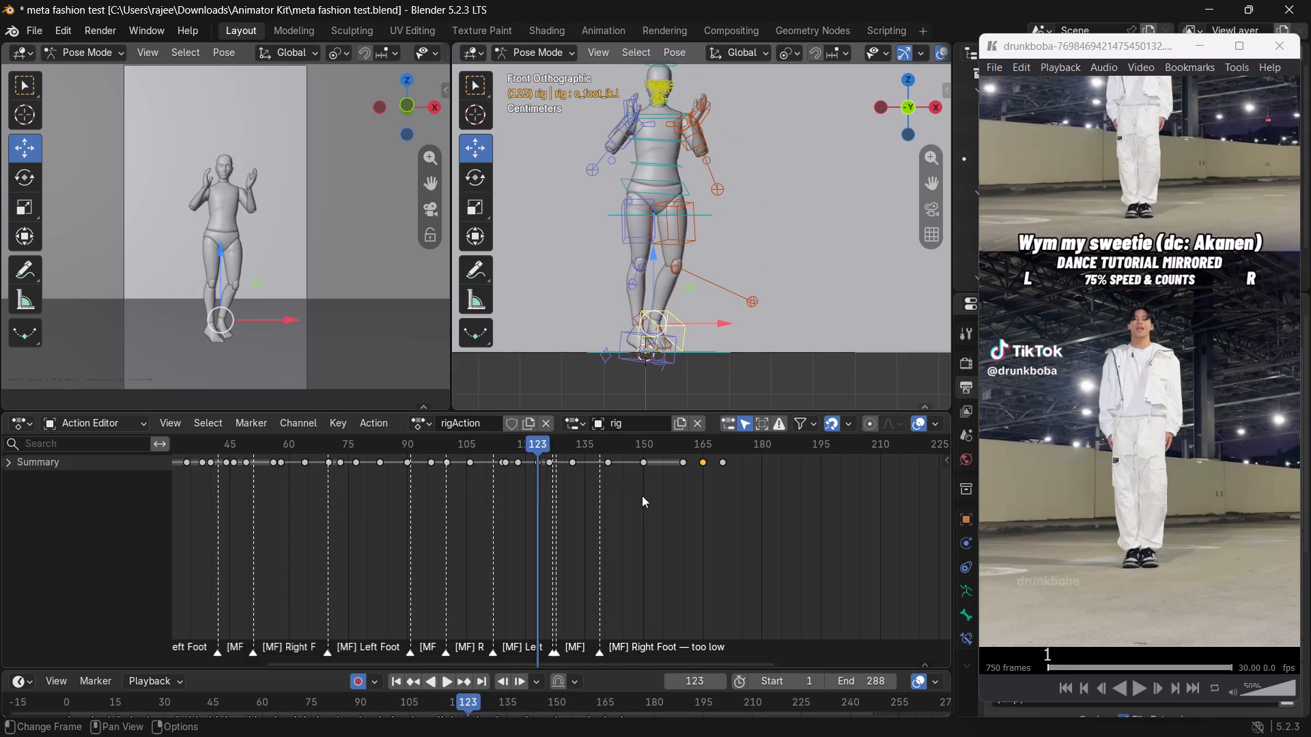
{"action": "key", "text": "space"}
{"action": "left_click", "coordinate": [652, 497]}
{"action": "key", "text": "space"}
{"action": "key", "text": "space"}
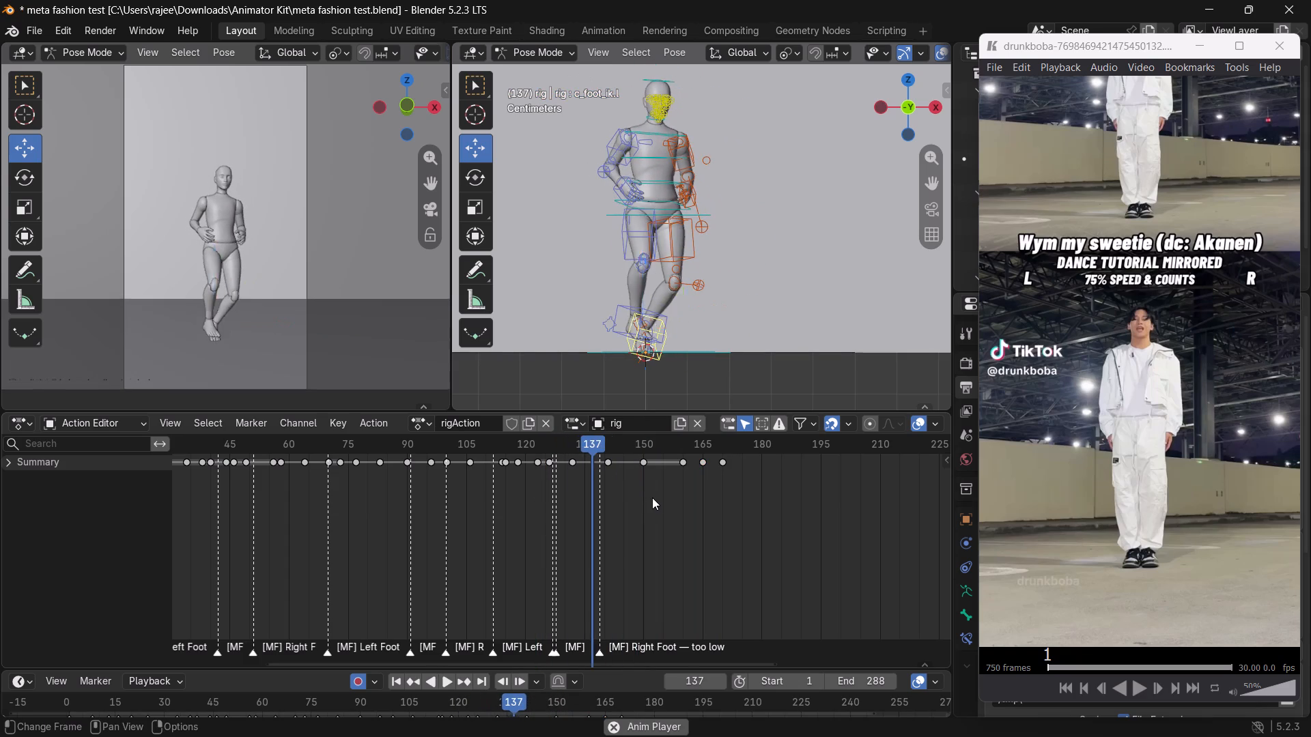
{"action": "key", "text": "space"}
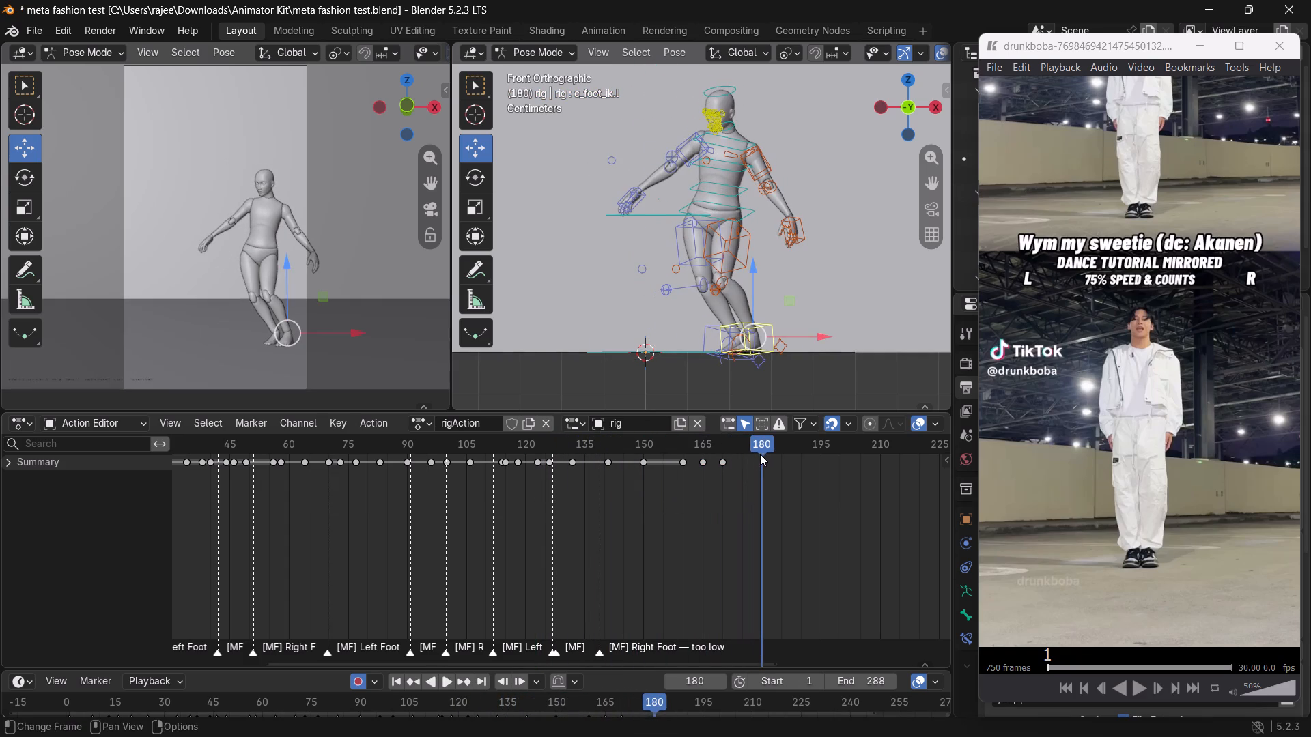
{"action": "left_click_drag", "start_coordinate": [760, 454], "coordinate": [722, 456]}
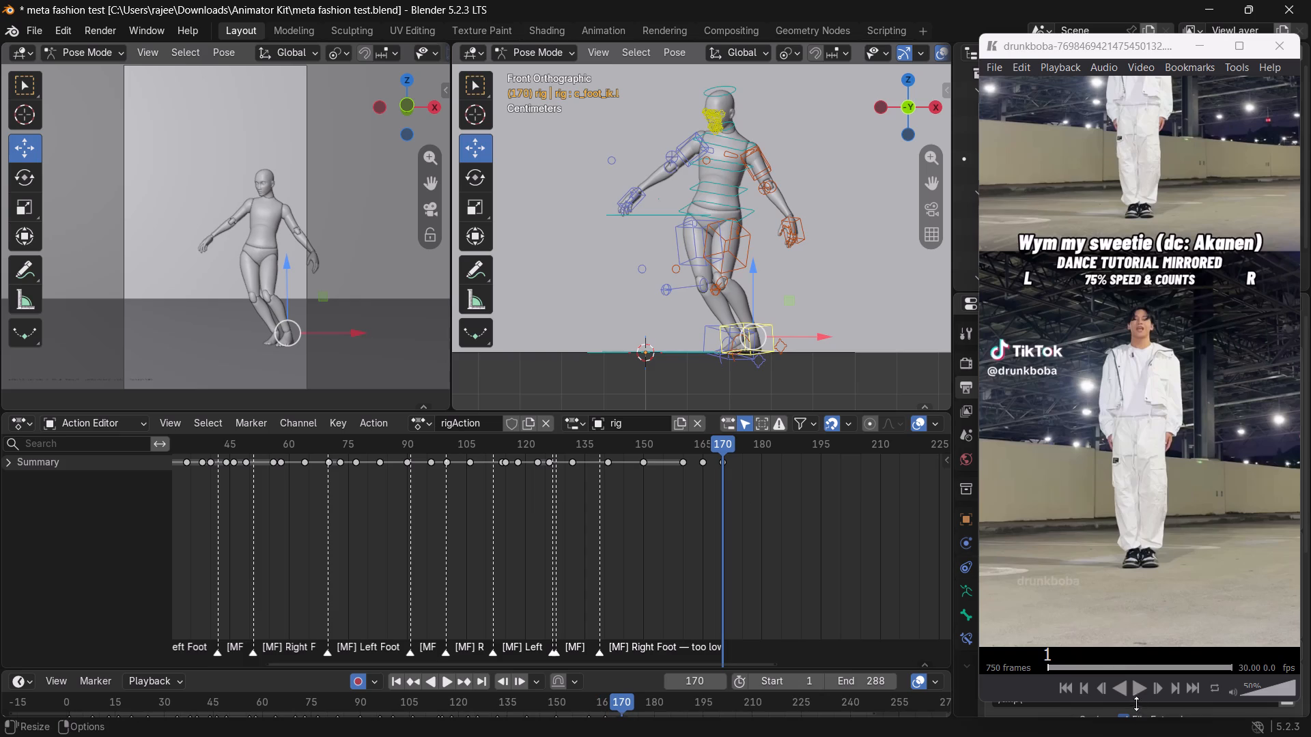
Play the reference video in Keyframe MP and step to frame 256 to match the rig's last keyed pose.
{"action": "left_click", "coordinate": [1136, 693]}
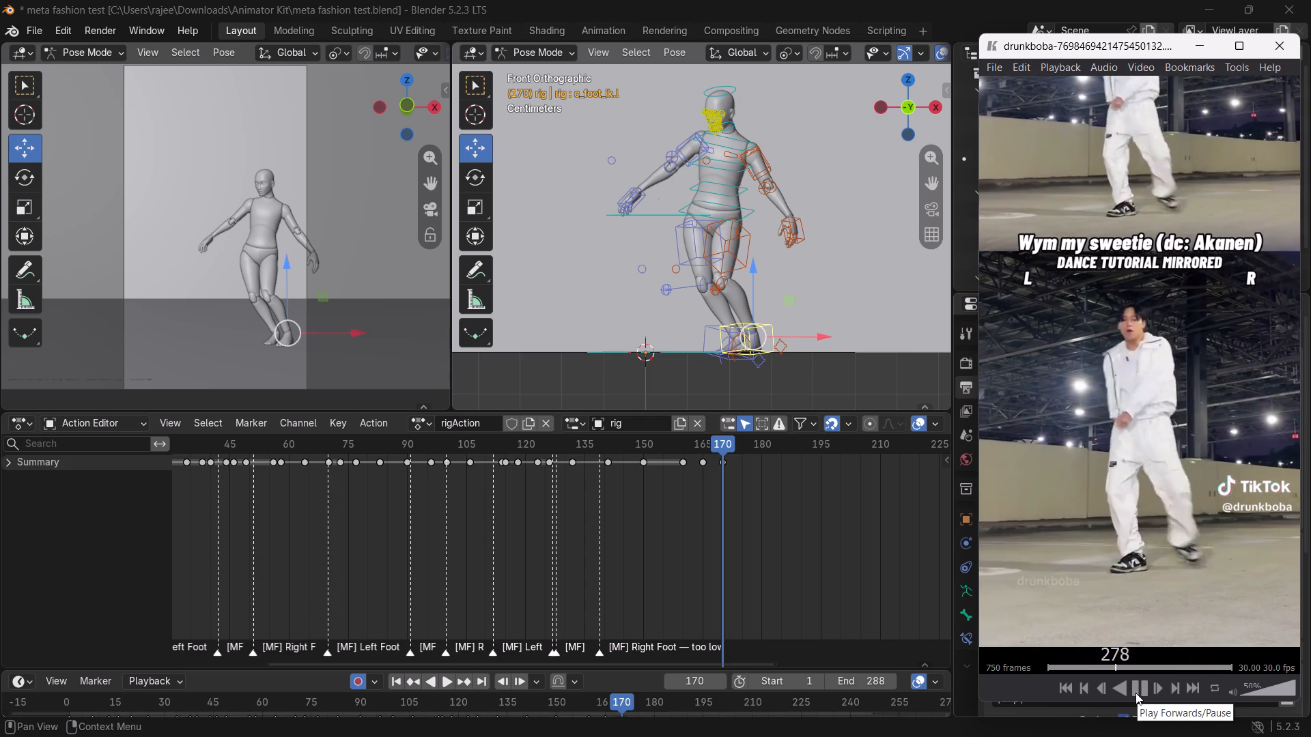
{"action": "left_click", "coordinate": [1136, 693]}
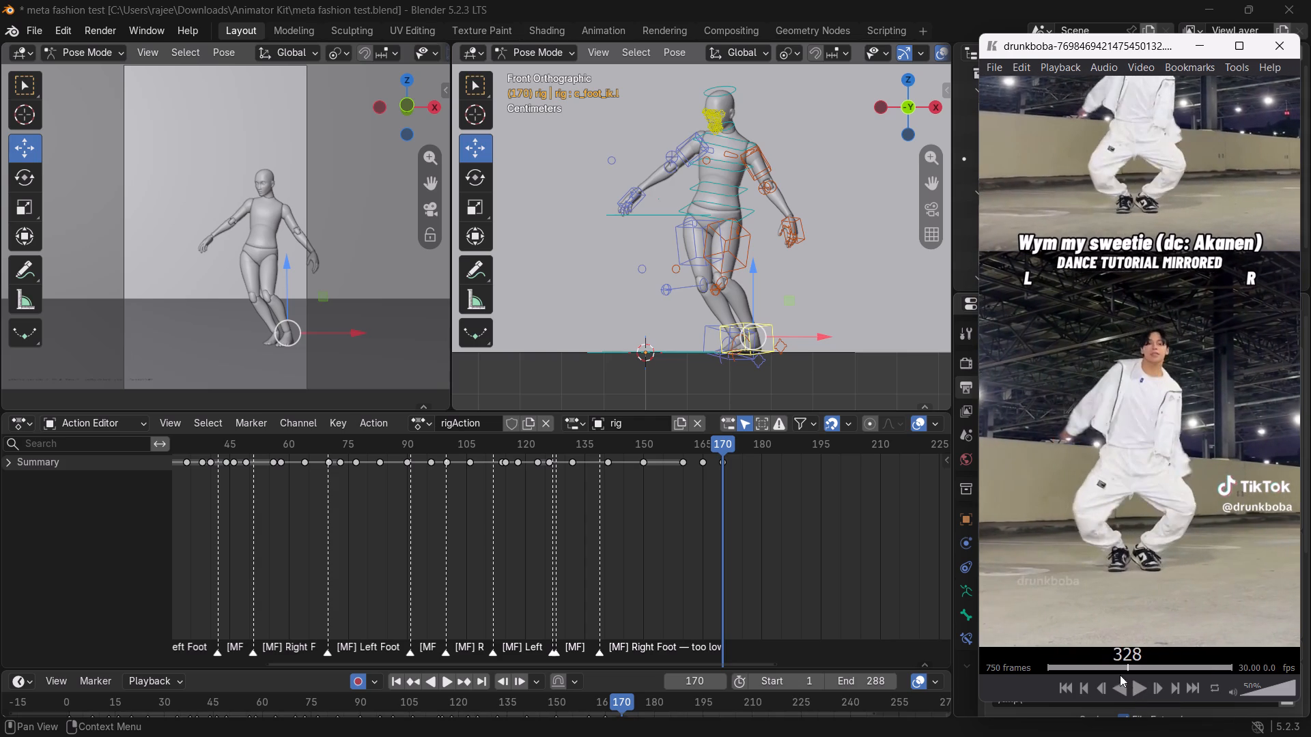
{"action": "left_click_drag", "start_coordinate": [1116, 669], "coordinate": [1084, 668]}
{"action": "left_click", "coordinate": [1140, 687]}
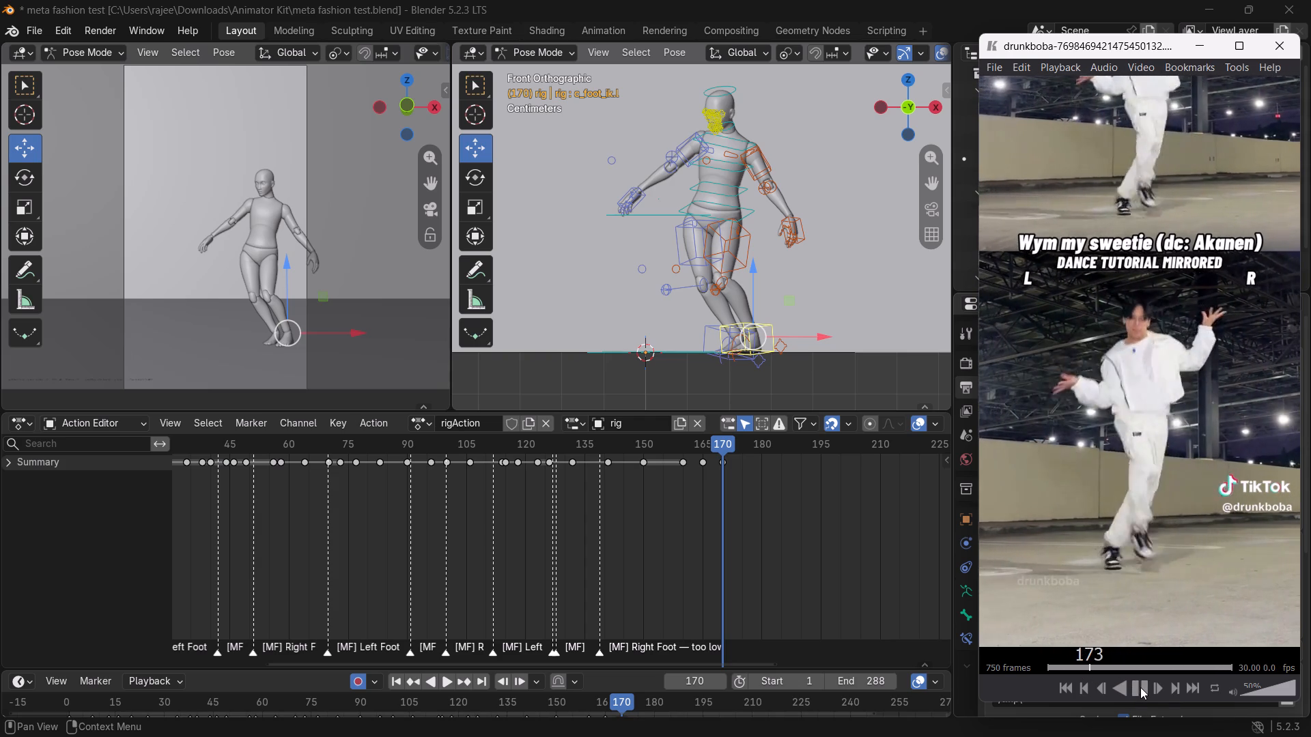
{"action": "left_click", "coordinate": [1140, 687]}
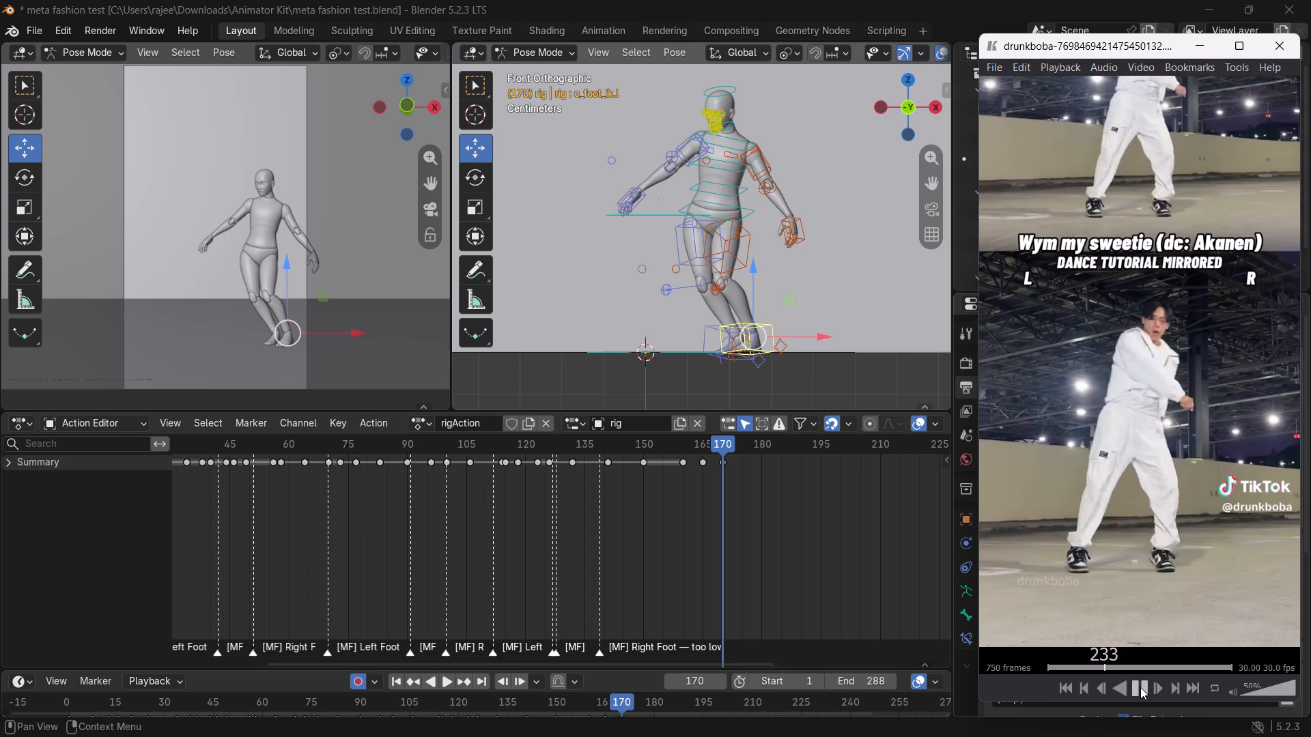
{"action": "left_click", "coordinate": [1140, 687]}
{"action": "left_click", "coordinate": [1140, 687]}
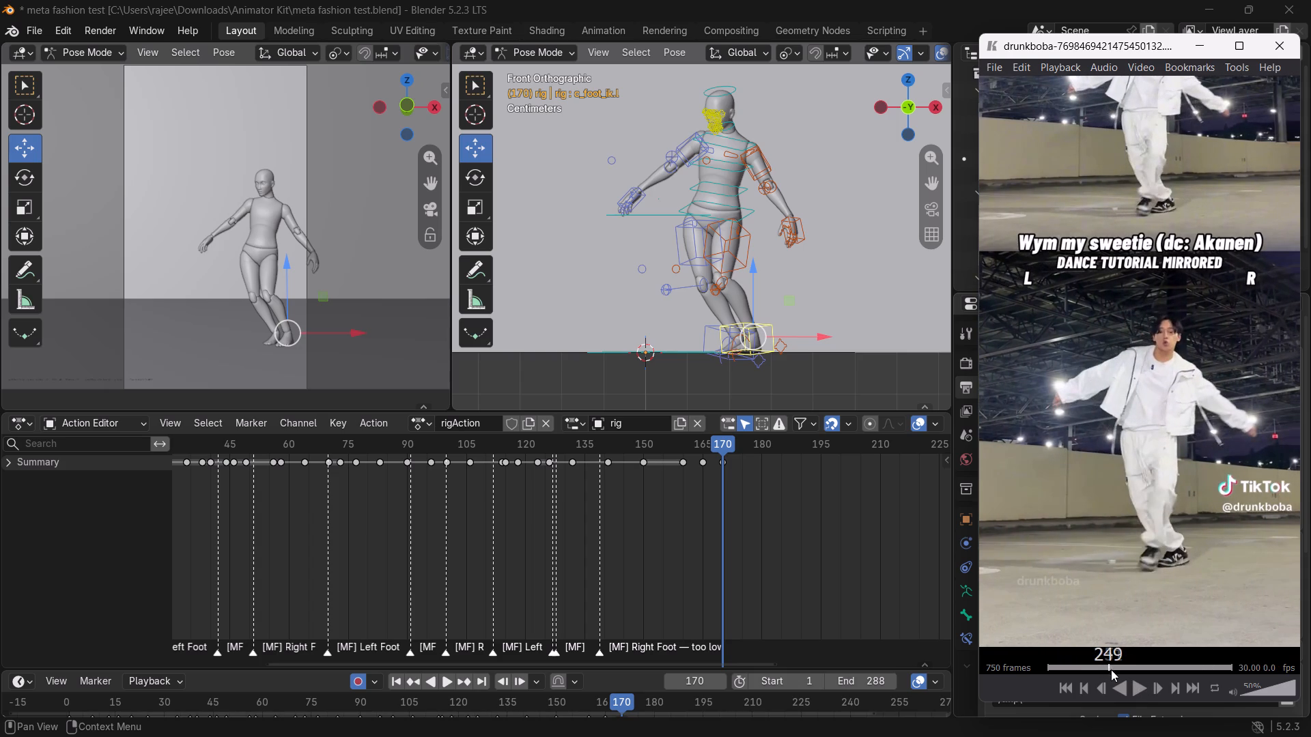
{"action": "double_click", "coordinate": [1132, 687]}
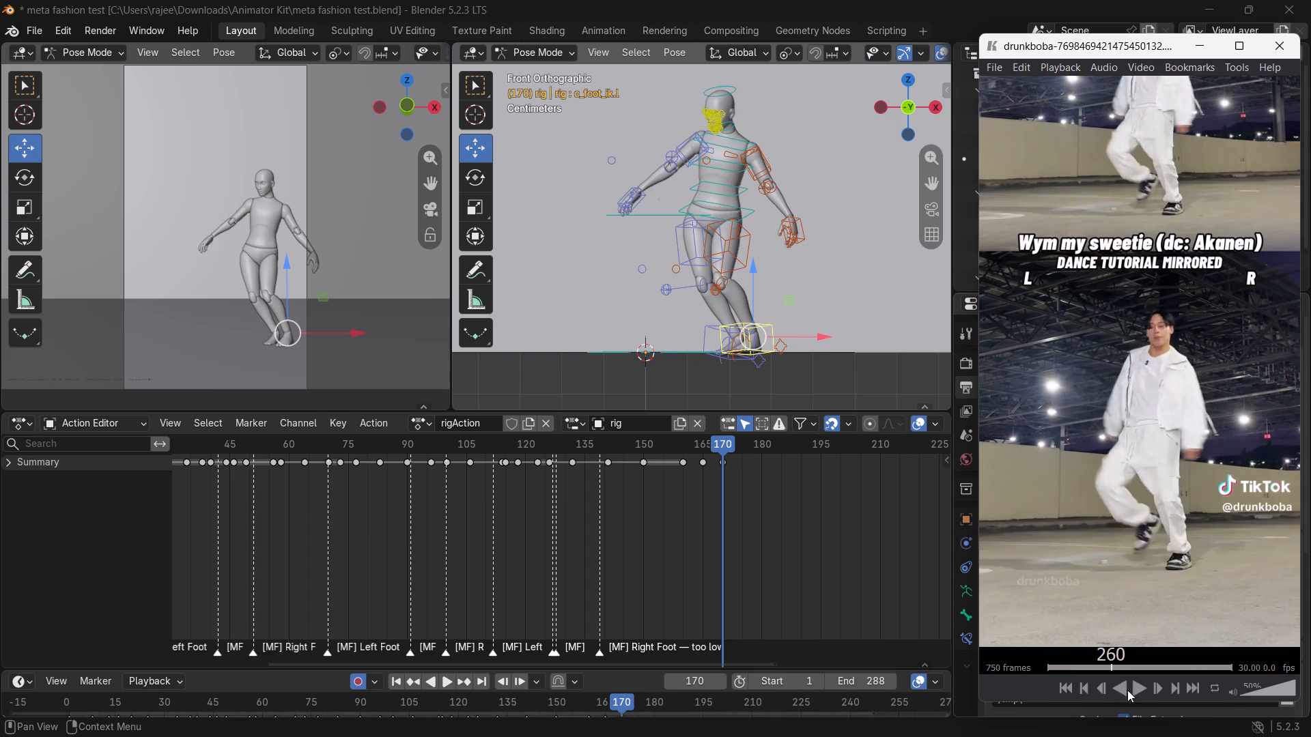
{"action": "double_click", "coordinate": [1100, 691]}
{"action": "double_click", "coordinate": [1100, 691]}
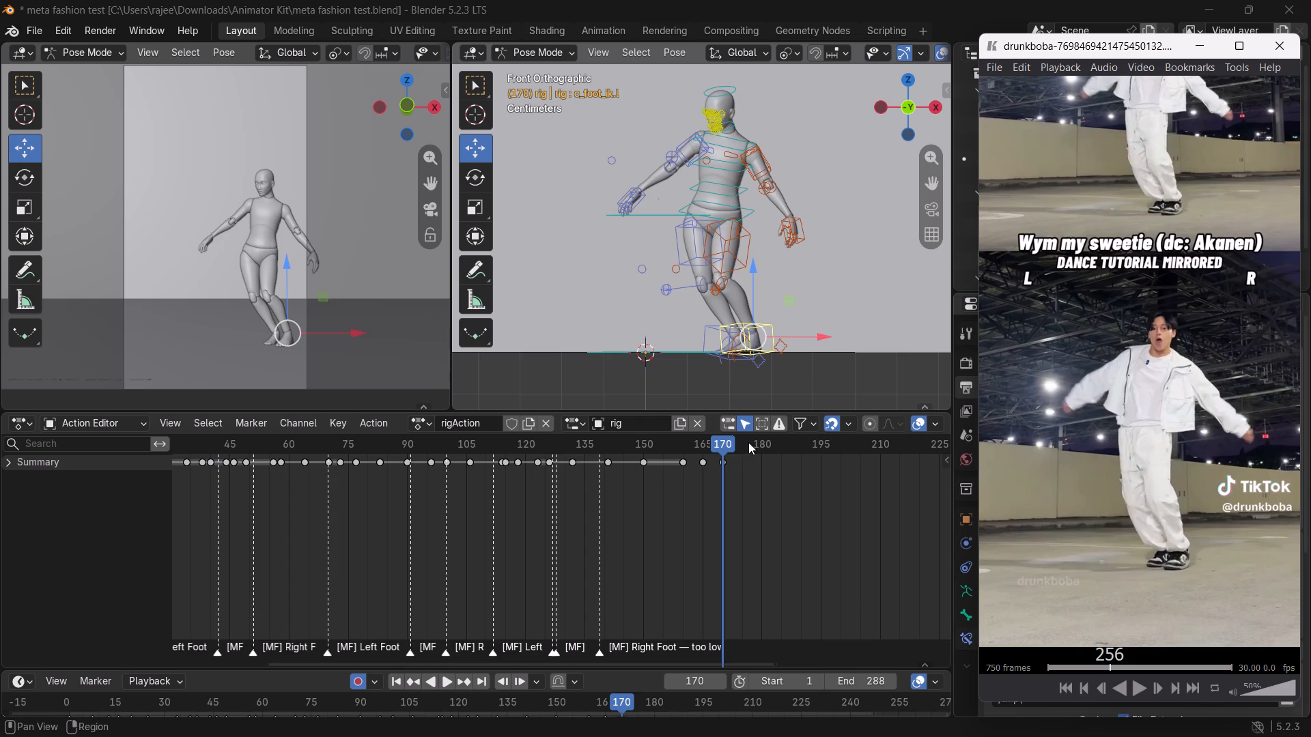
Switch to Blender and repeatedly replay the last part of the rig animation up to the final keyed pose, ending on frame 170.
{"action": "left_click_drag", "start_coordinate": [720, 447], "coordinate": [665, 454]}
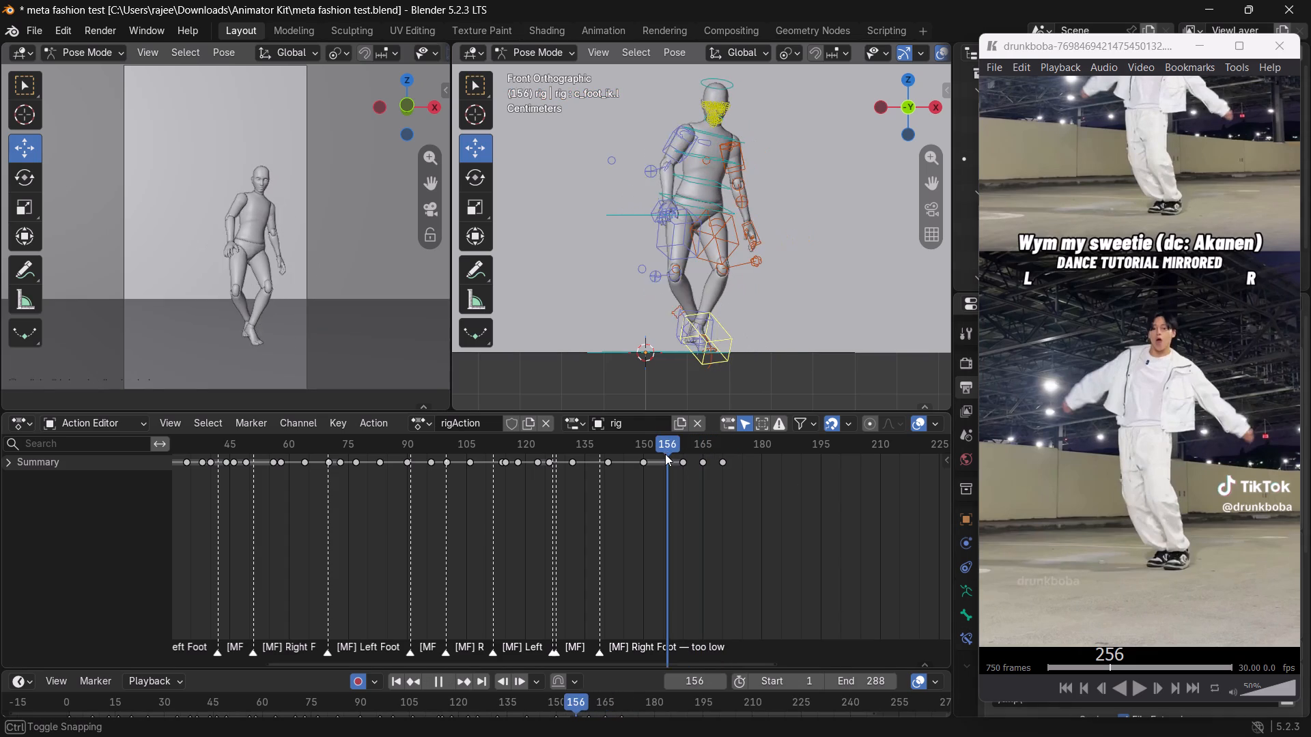
{"action": "left_click_drag", "start_coordinate": [665, 454], "coordinate": [662, 453]}
{"action": "key", "text": "space"}
{"action": "key", "text": "space"}
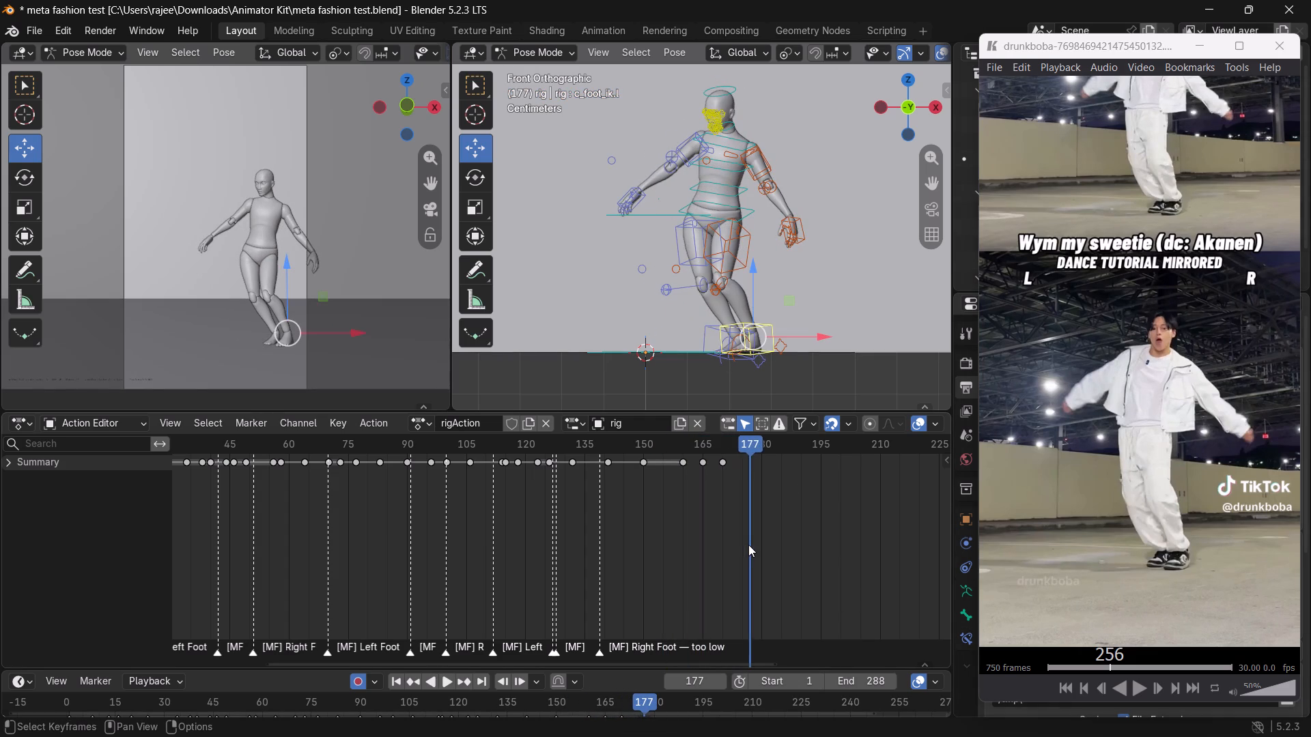
{"action": "left_click_drag", "start_coordinate": [742, 440], "coordinate": [611, 444]}
{"action": "key", "text": "space"}
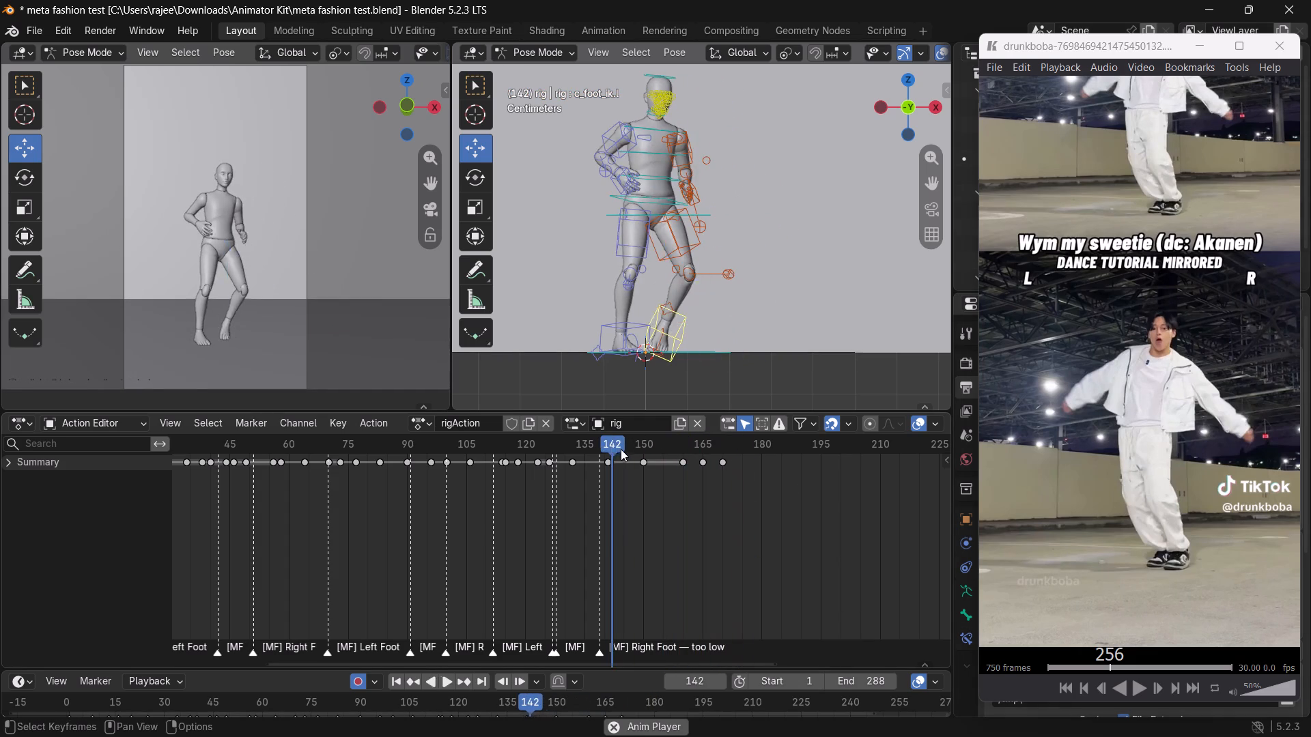
{"action": "key", "text": "space"}
{"action": "left_click_drag", "start_coordinate": [736, 444], "coordinate": [630, 469]}
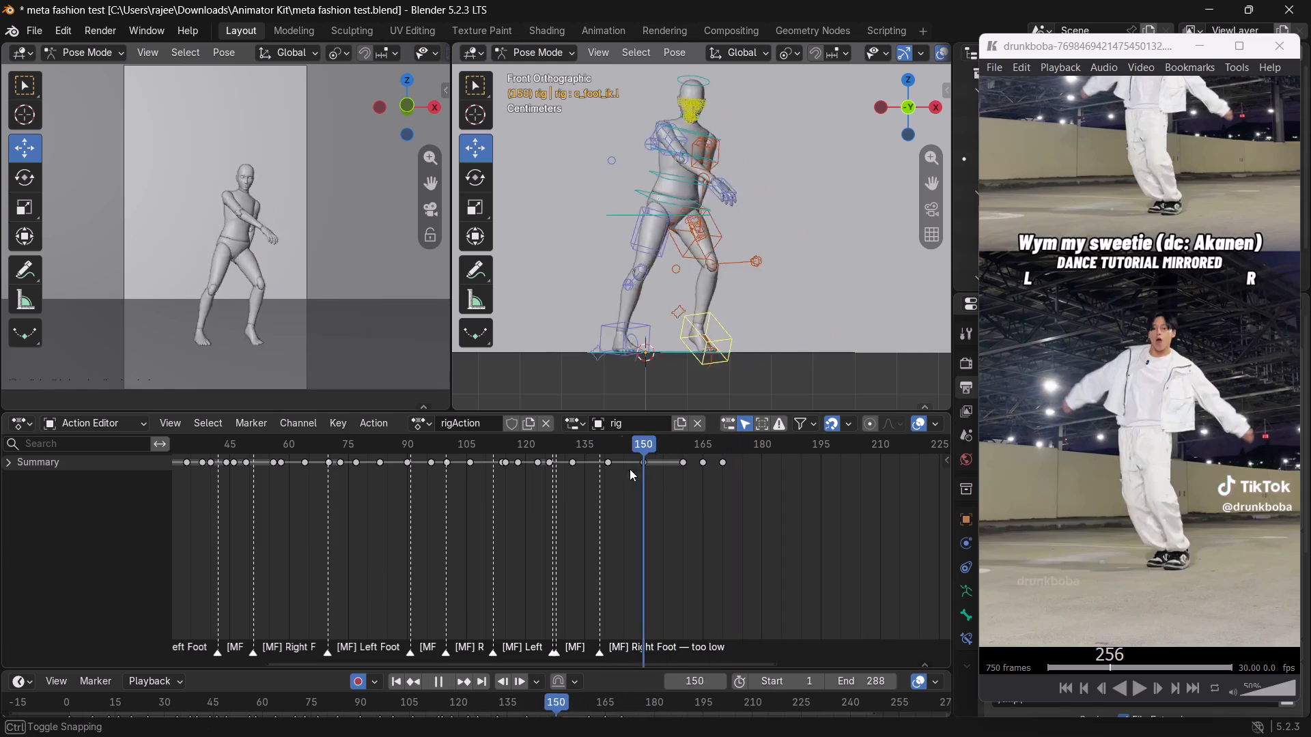
{"action": "left_click_drag", "start_coordinate": [630, 469], "coordinate": [537, 483]}
{"action": "key", "text": "space"}
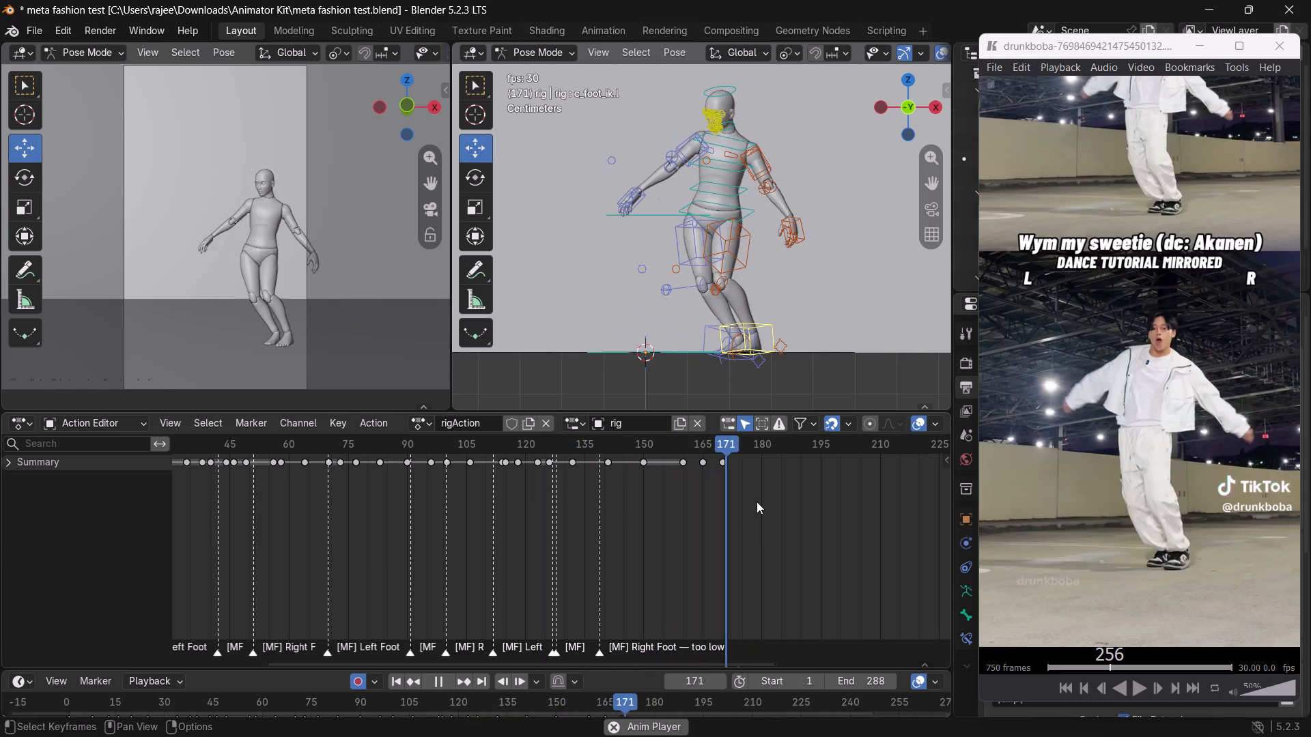
{"action": "key", "text": "space"}
{"action": "left_click_drag", "start_coordinate": [739, 448], "coordinate": [711, 478]}
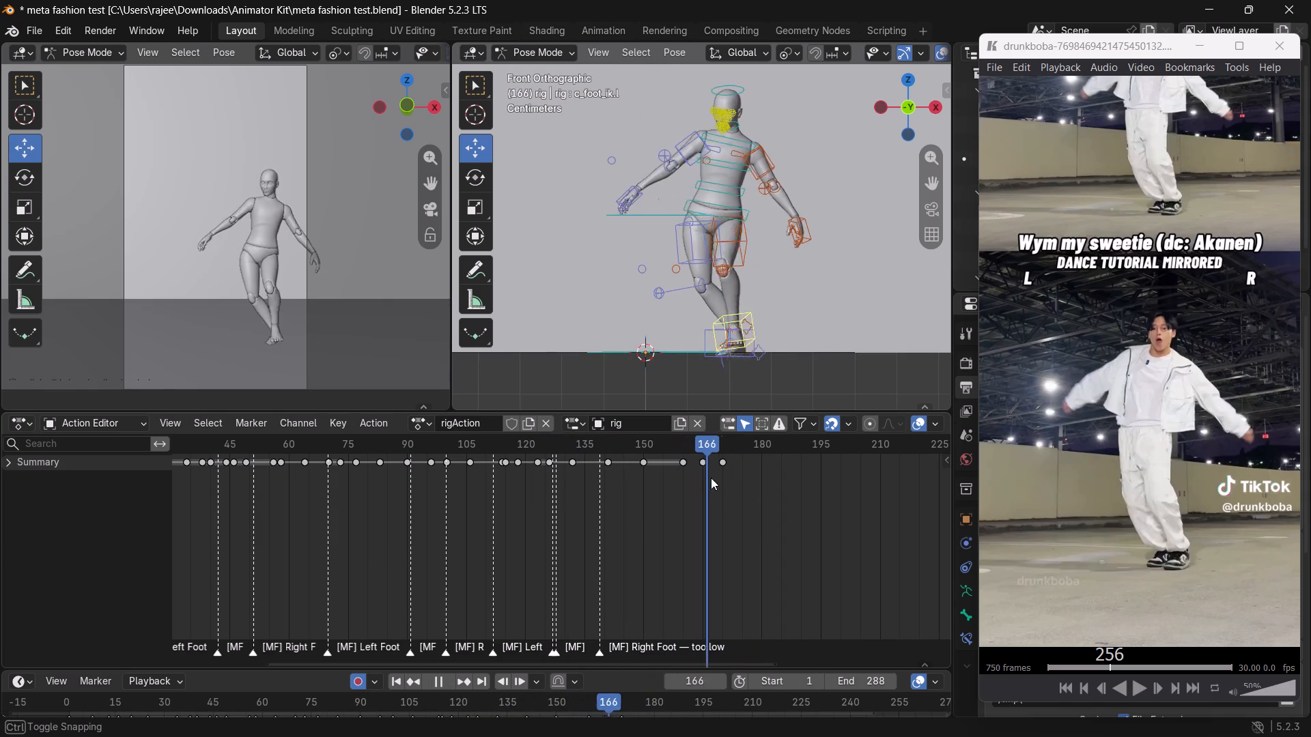
{"action": "left_click_drag", "start_coordinate": [711, 478], "coordinate": [720, 482]}
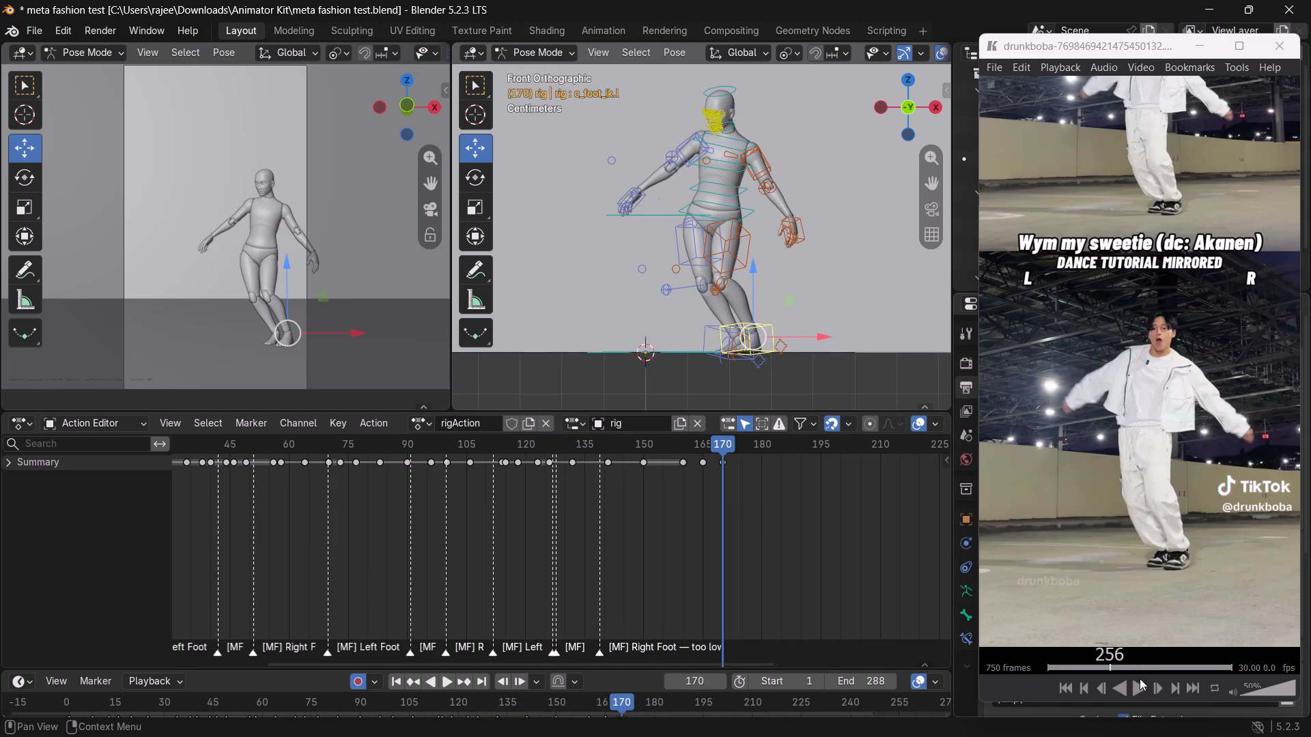
Step the reference video forward in Keyframe MP to the next dance pose at frame 274.
{"action": "triple_click", "coordinate": [1157, 692]}
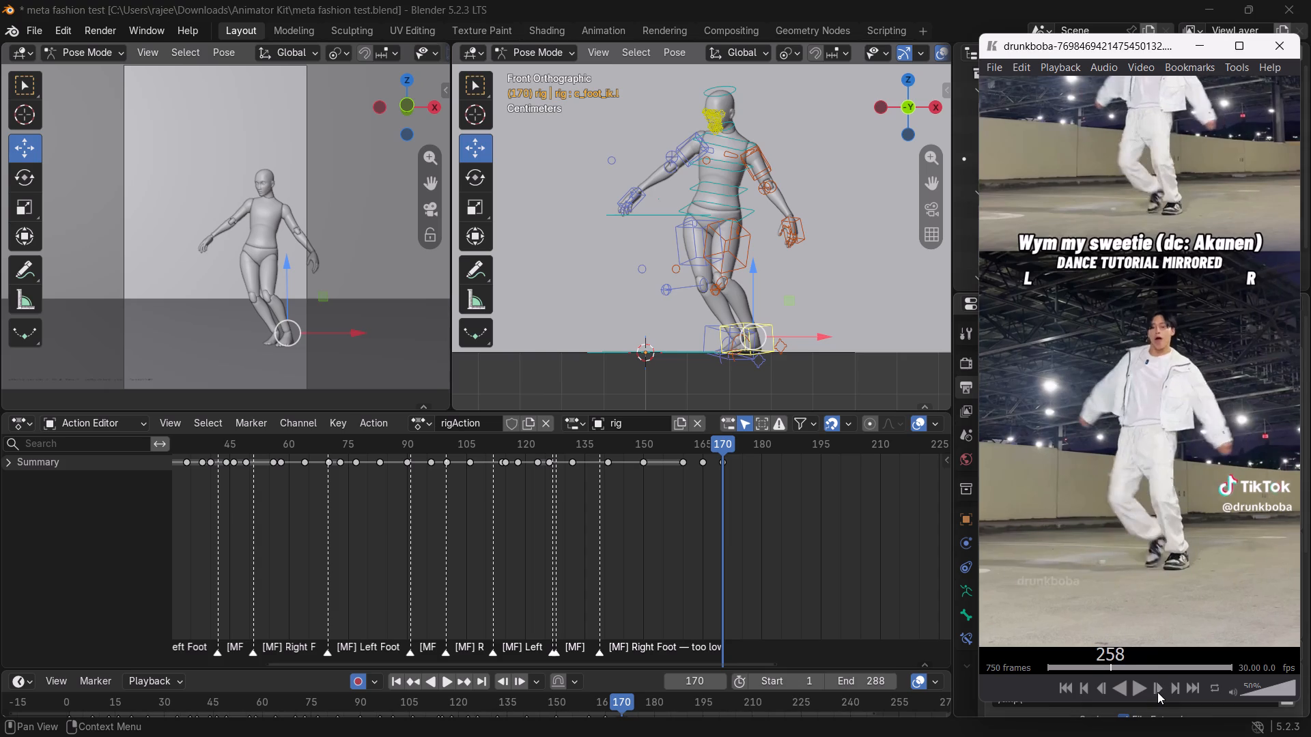
{"action": "triple_click", "coordinate": [1157, 692]}
{"action": "triple_click", "coordinate": [1157, 692]}
{"action": "triple_click", "coordinate": [1158, 692]}
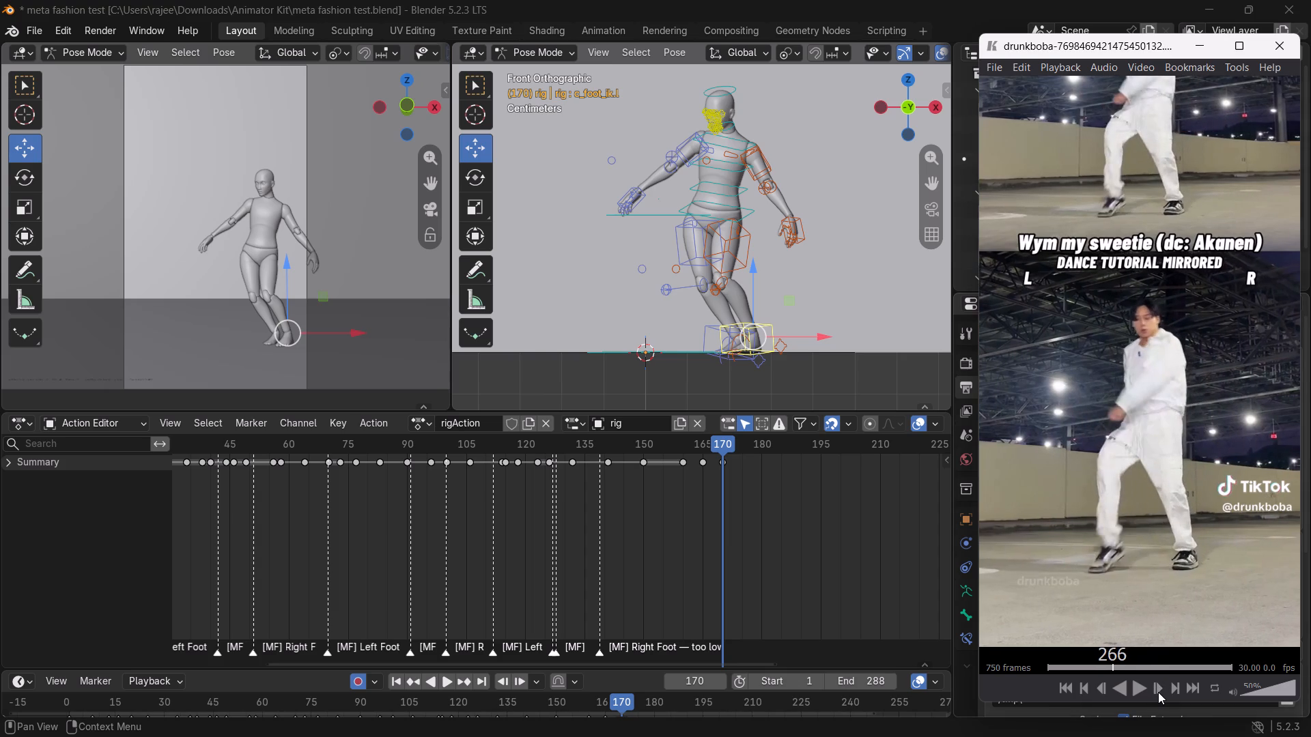
{"action": "double_click", "coordinate": [1158, 692]}
{"action": "triple_click", "coordinate": [1158, 692]}
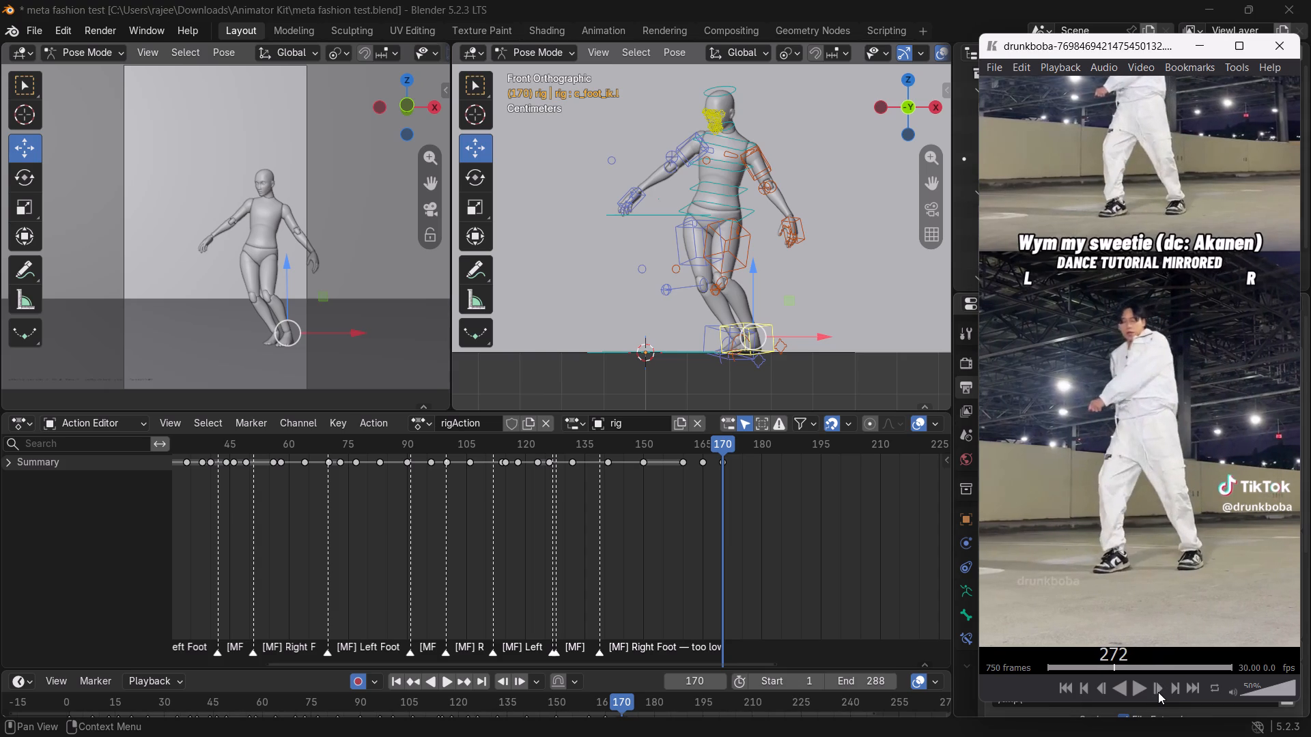
{"action": "left_click", "coordinate": [1158, 691]}
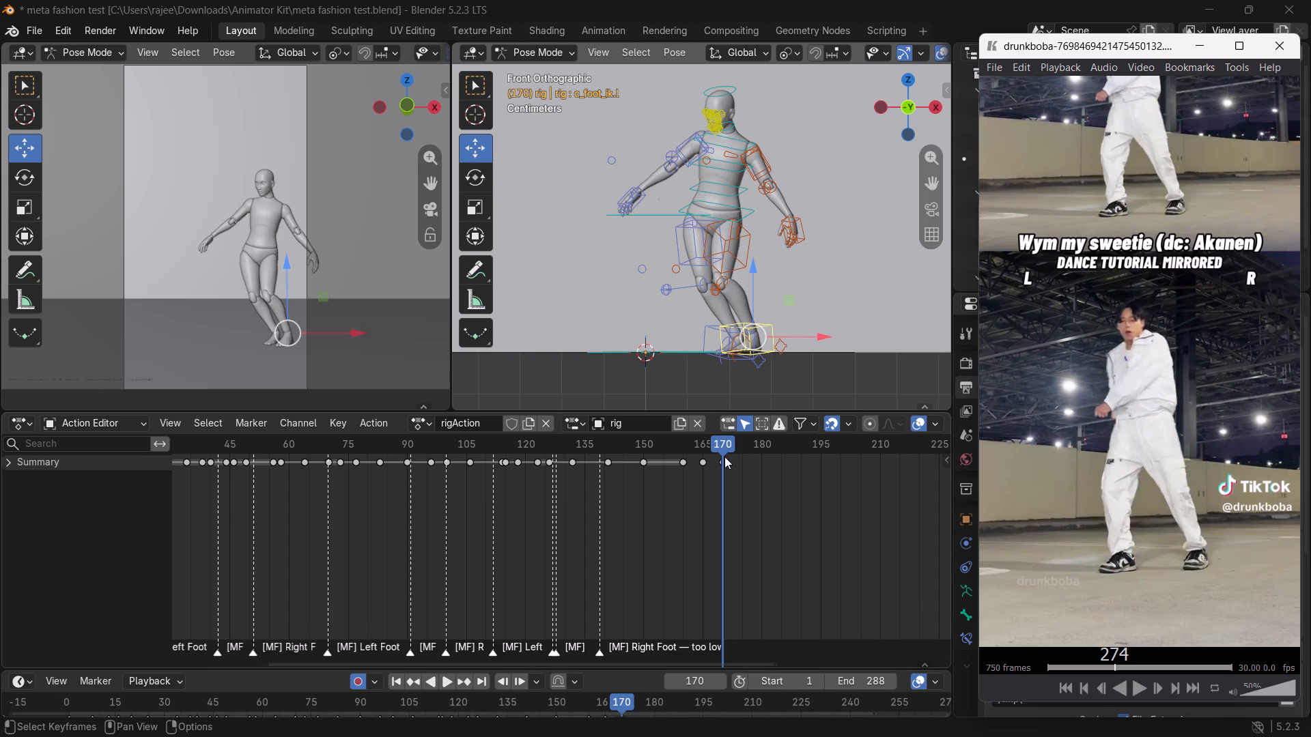
Move Blender's current frame to 180 for the next dance pose.
{"action": "left_click_drag", "start_coordinate": [722, 446], "coordinate": [761, 472]}
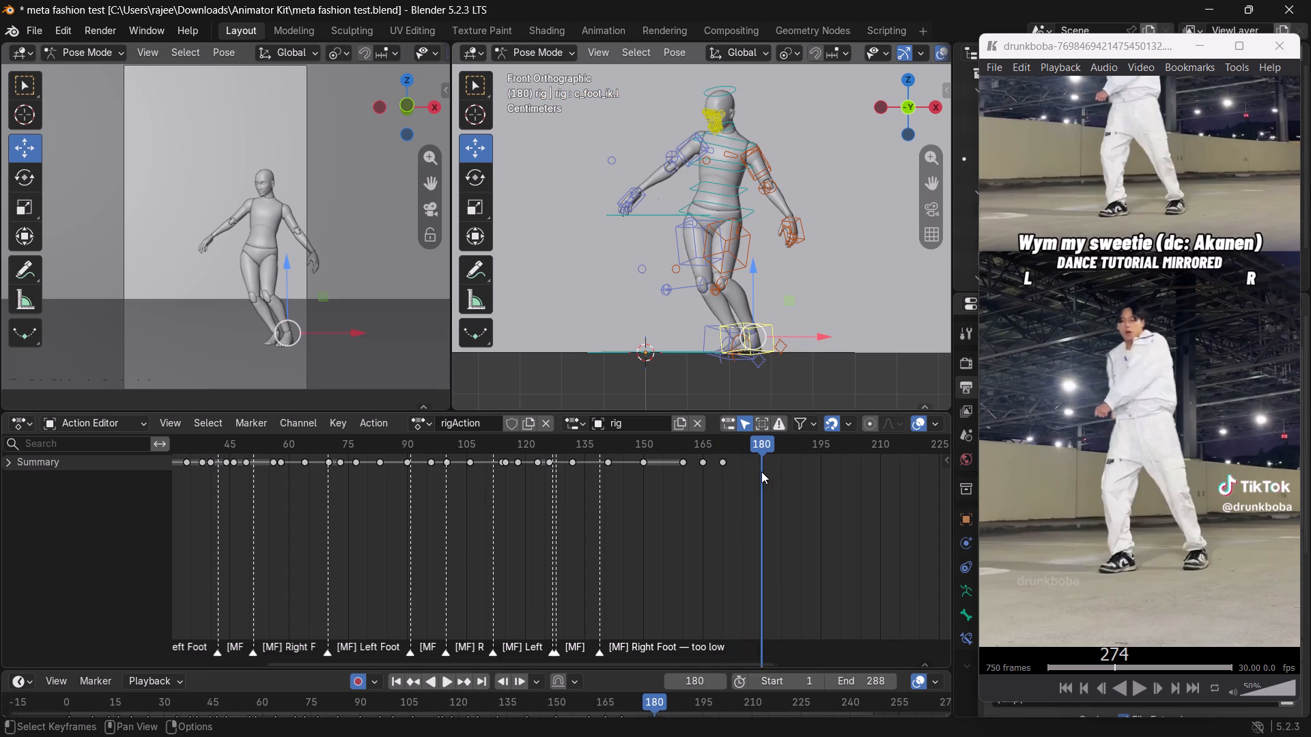
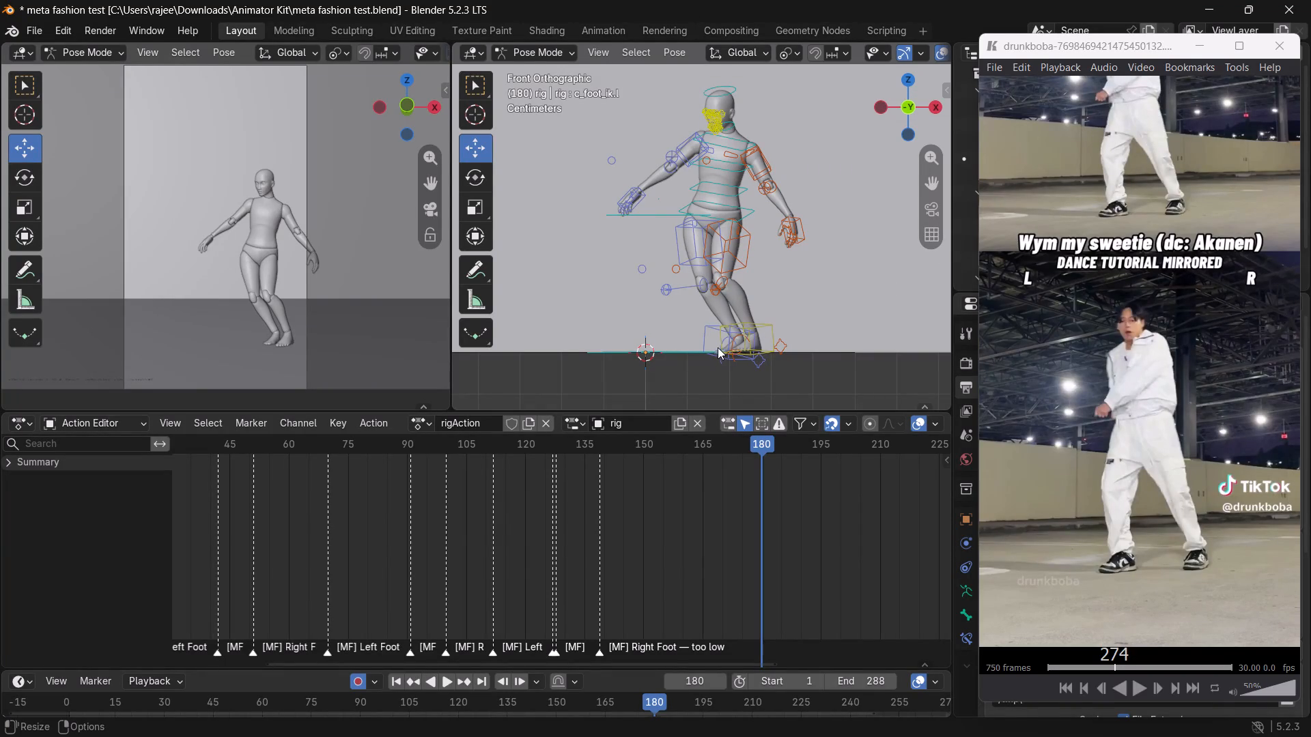
In front view at frame 180, slide the right foot IK control along X away from the left foot into a wide stance.
{"action": "middle_click_drag", "start_coordinate": [735, 343], "coordinate": [761, 329], "text": "shift"}
{"action": "middle_click_drag", "start_coordinate": [786, 317], "coordinate": [781, 357]}
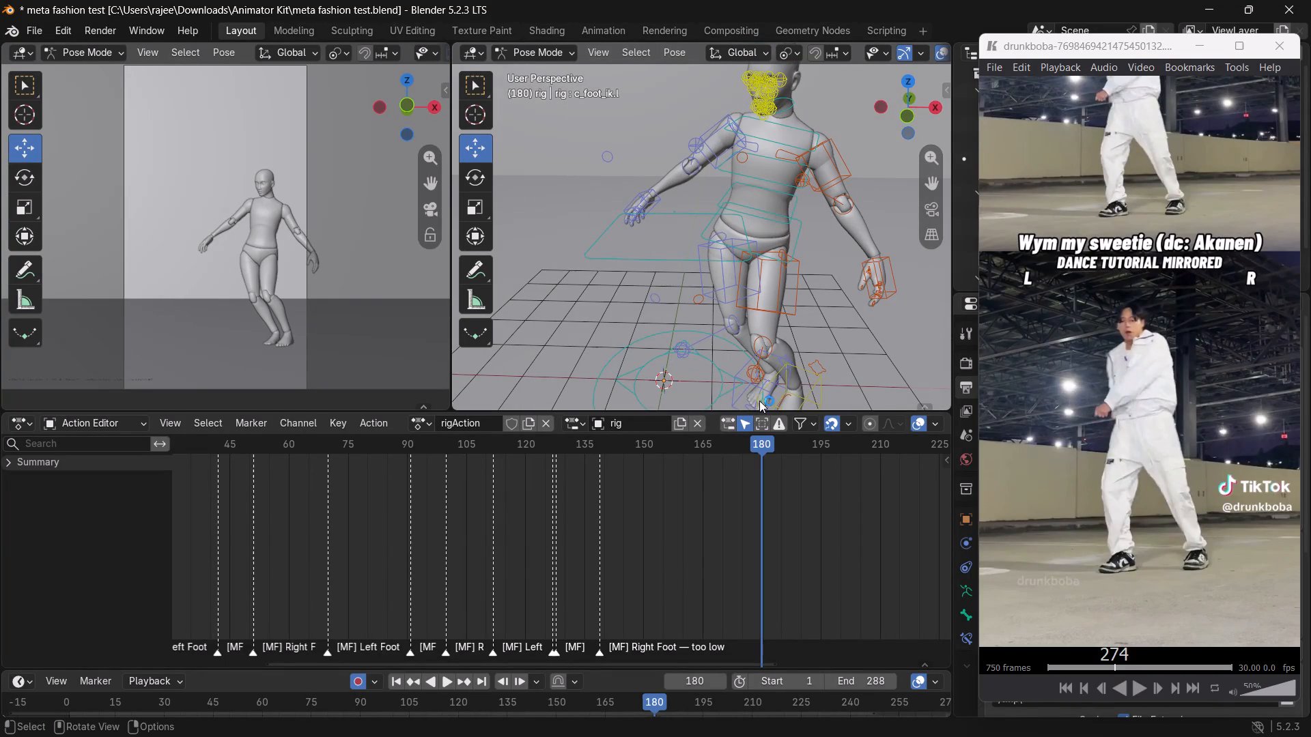
{"action": "left_click", "coordinate": [735, 378]}
{"action": "left_click", "coordinate": [902, 116]}
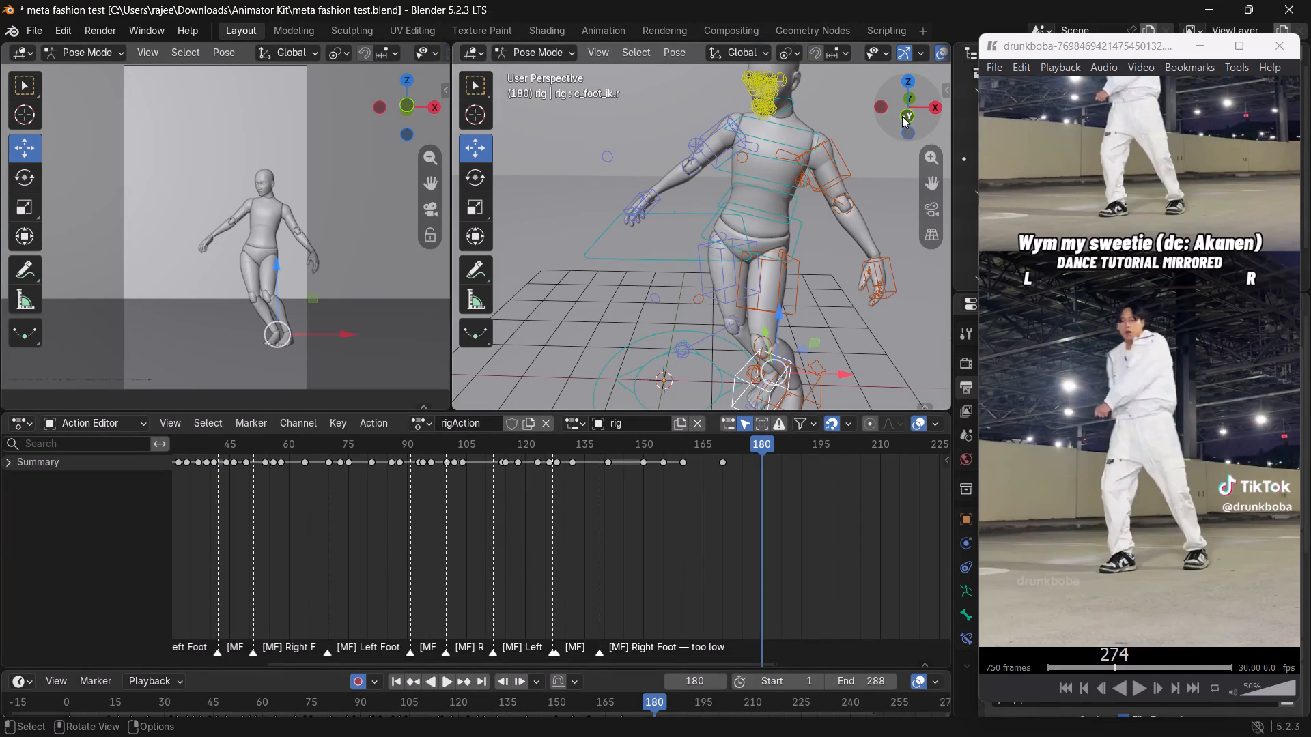
{"action": "key", "text": "w"}
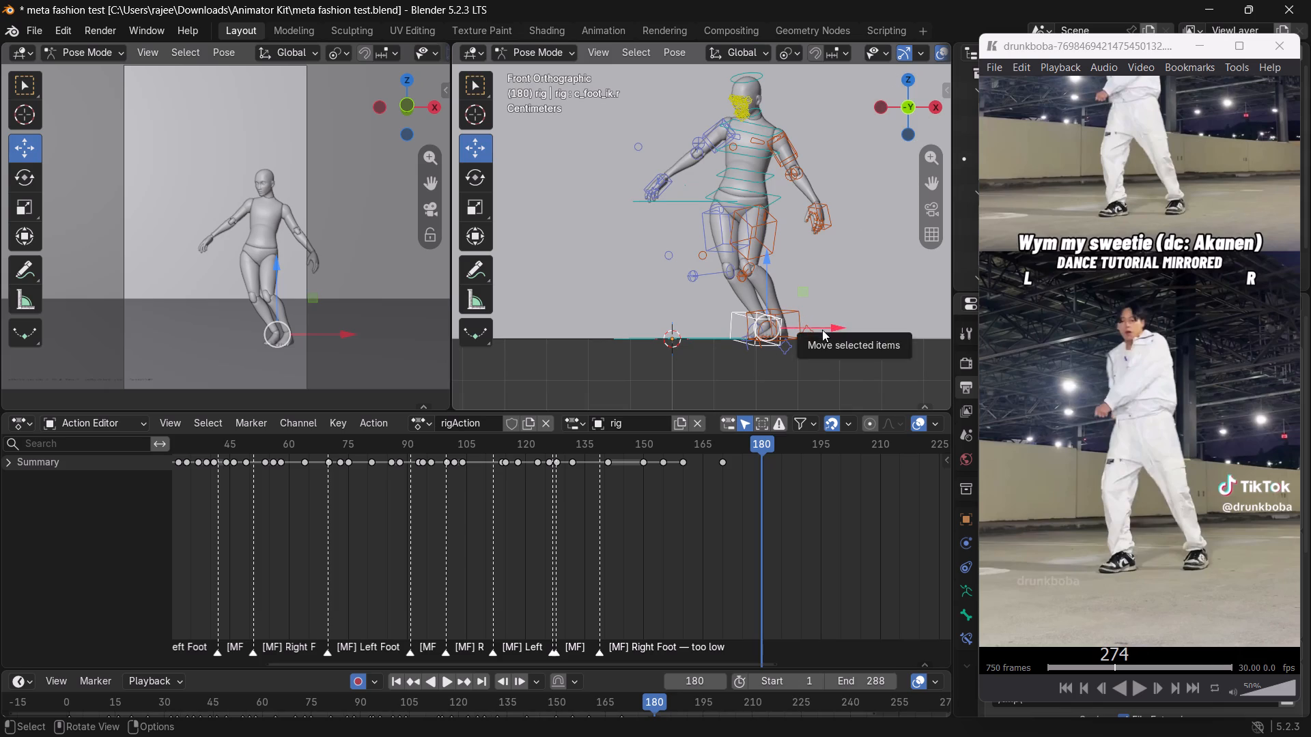
{"action": "left_click_drag", "start_coordinate": [823, 326], "coordinate": [757, 330]}
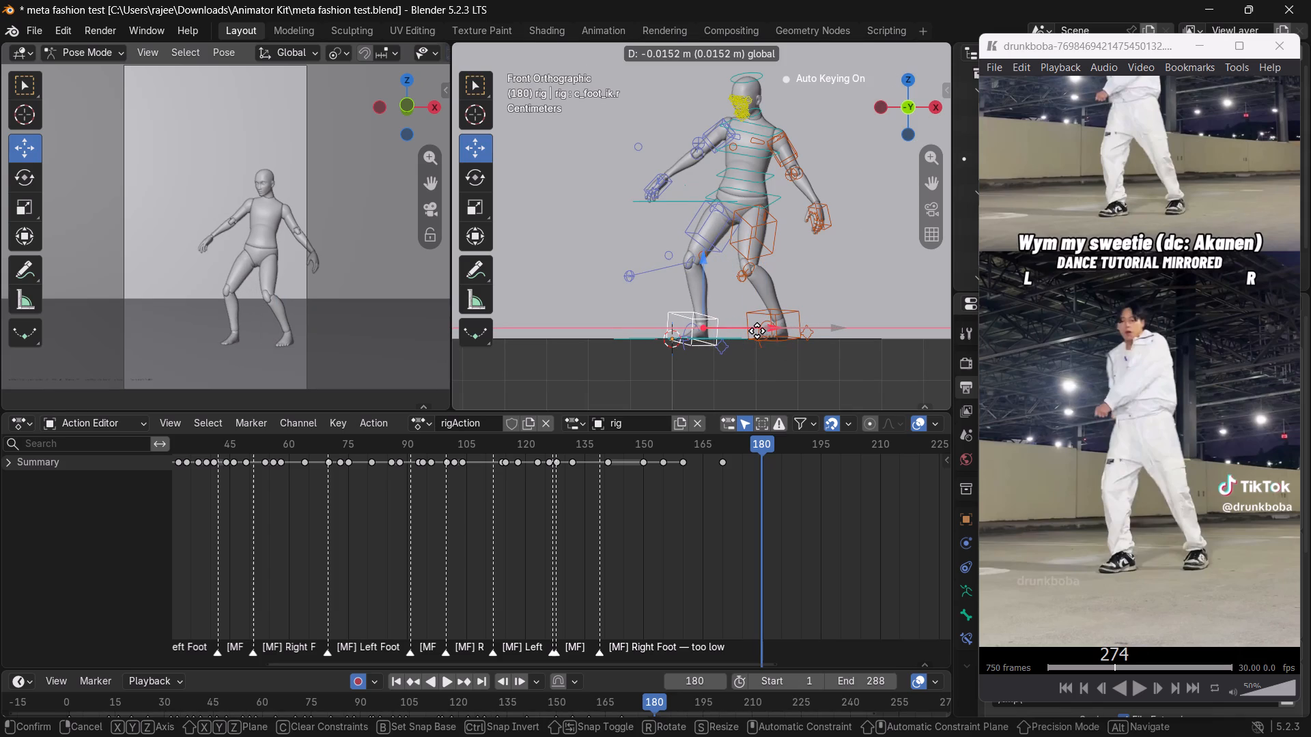
{"action": "left_click_drag", "start_coordinate": [757, 330], "coordinate": [758, 332]}
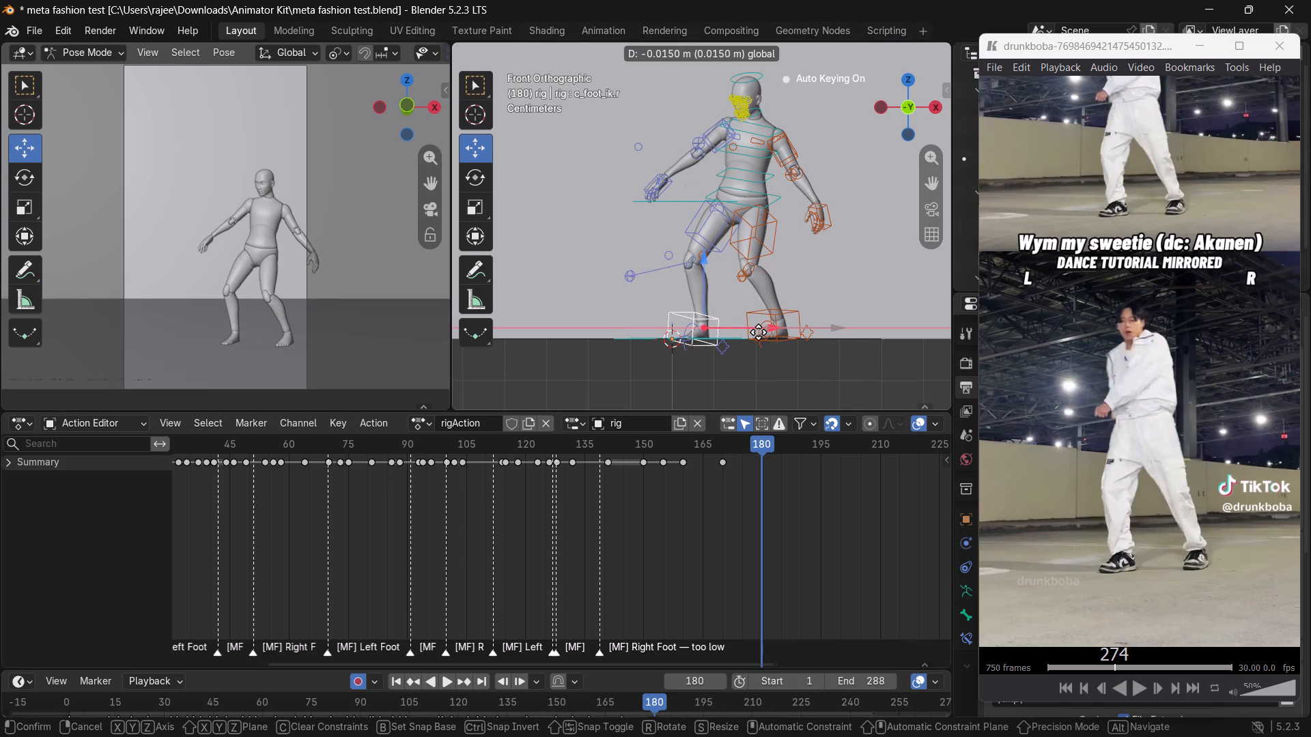
{"action": "left_click_drag", "start_coordinate": [758, 332], "coordinate": [763, 334]}
Switch to Keyframe MP and step the reference video back to frame 256, then forward to frame 272, studying the foot placement.
{"action": "triple_click", "coordinate": [1099, 695]}
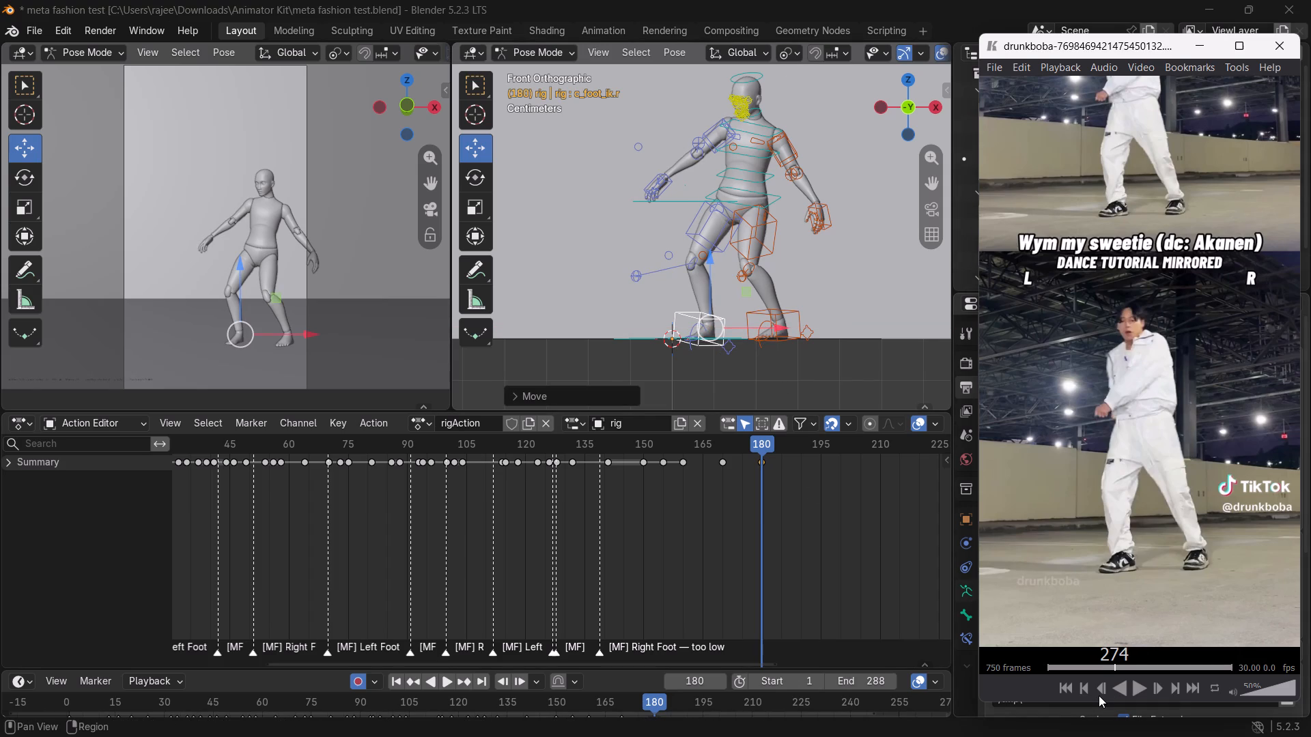
{"action": "triple_click", "coordinate": [1099, 695]}
{"action": "triple_click", "coordinate": [1099, 695]}
{"action": "triple_click", "coordinate": [1099, 695]}
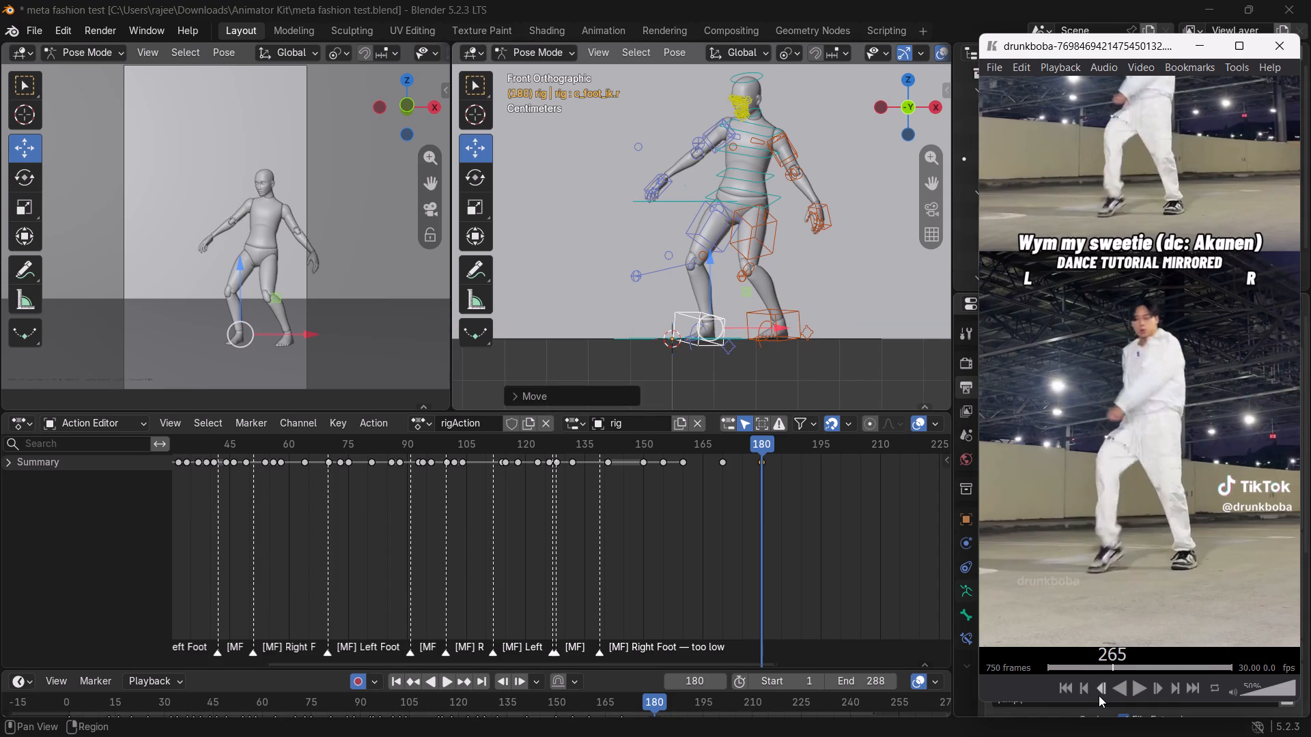
{"action": "triple_click", "coordinate": [1099, 695]}
{"action": "triple_click", "coordinate": [1099, 695]}
{"action": "left_click", "coordinate": [1099, 695]}
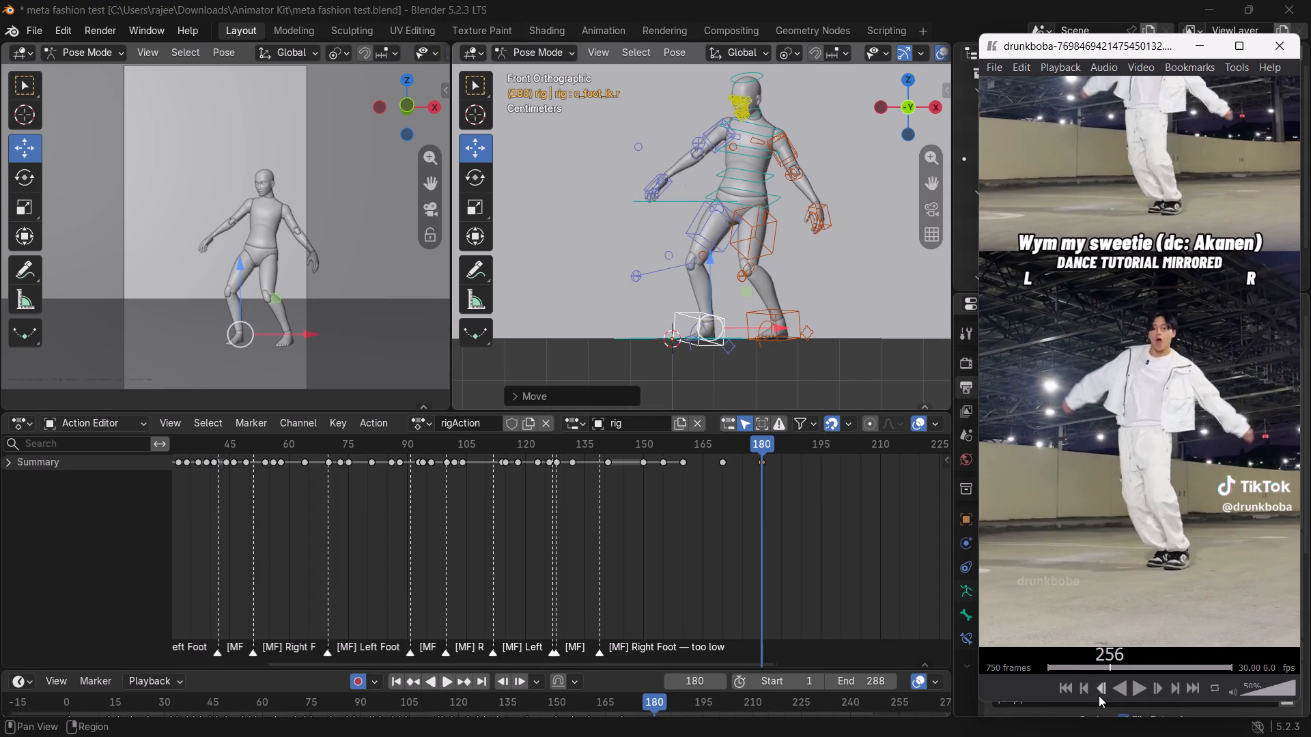
{"action": "triple_click", "coordinate": [1158, 693]}
{"action": "triple_click", "coordinate": [1158, 693]}
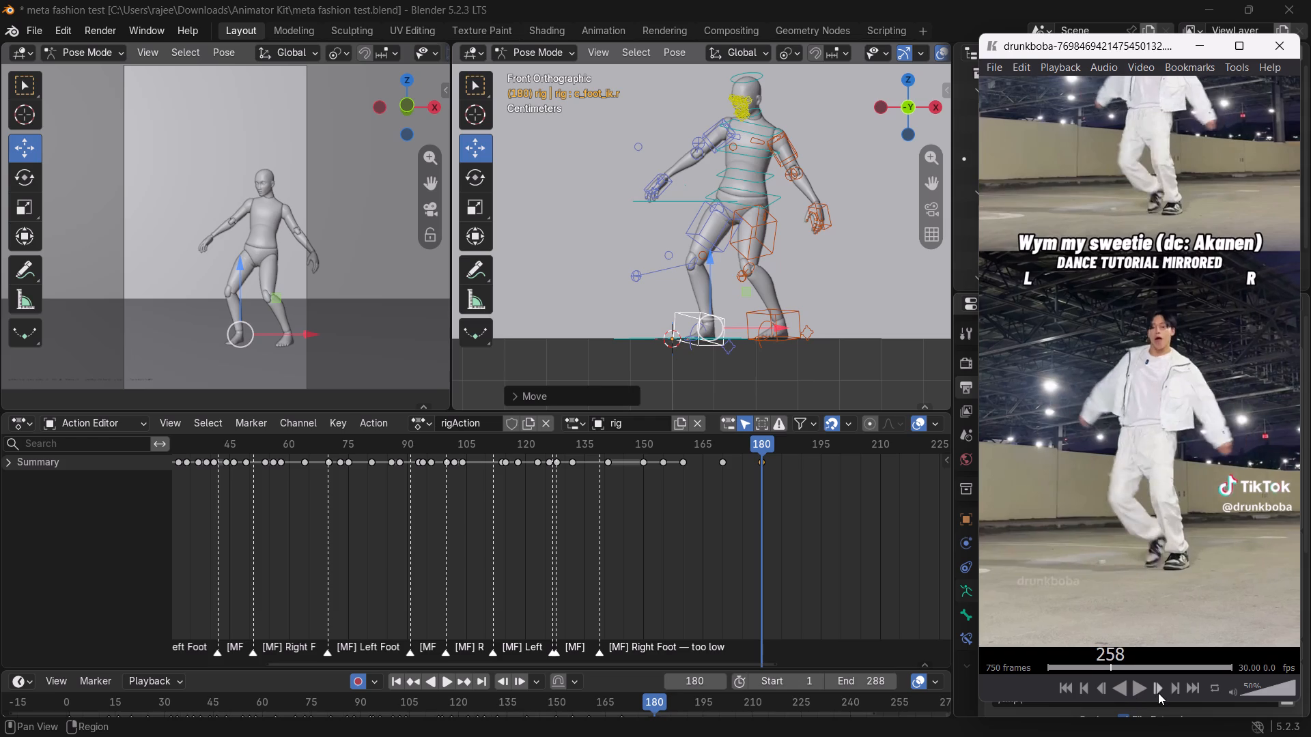
{"action": "triple_click", "coordinate": [1158, 693]}
{"action": "triple_click", "coordinate": [1158, 693]}
{"action": "double_click", "coordinate": [1158, 693]}
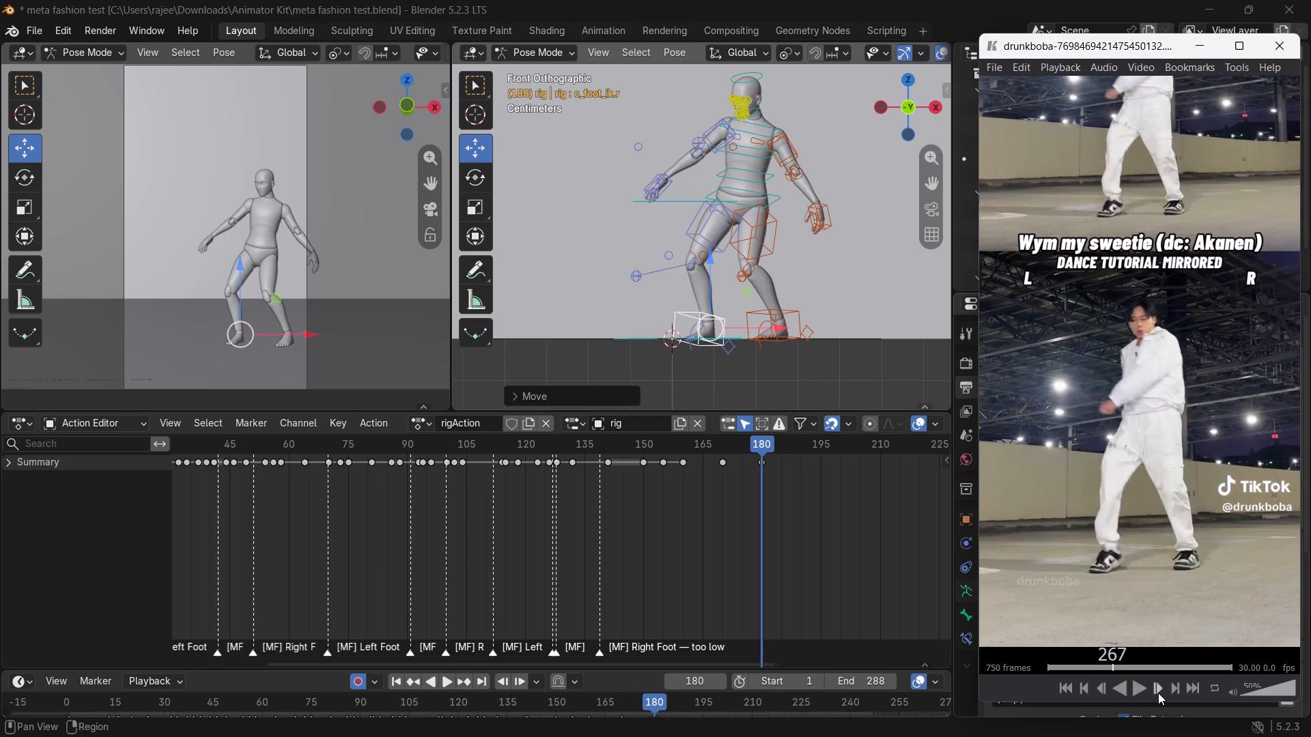
{"action": "triple_click", "coordinate": [1158, 693]}
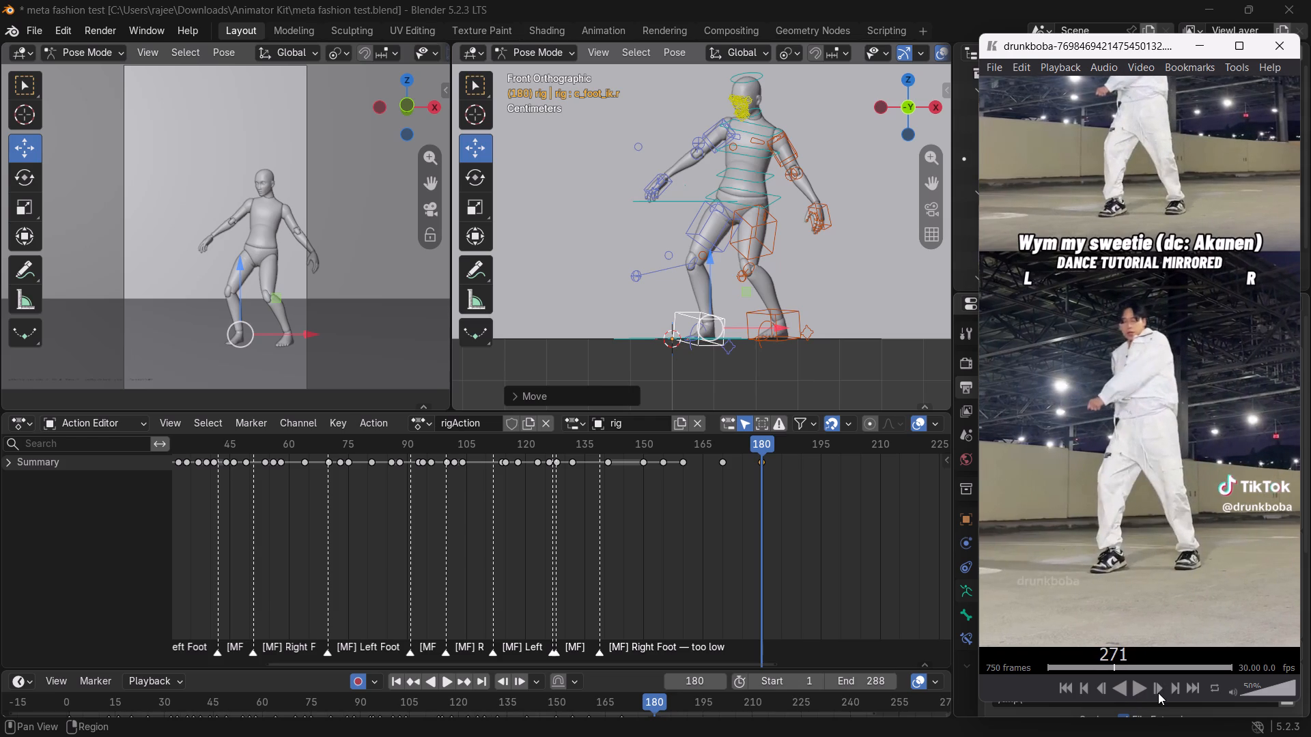
Switch to Blender and nudge the right foot IK control slightly farther outward along X.
{"action": "left_click_drag", "start_coordinate": [741, 326], "coordinate": [736, 326]}
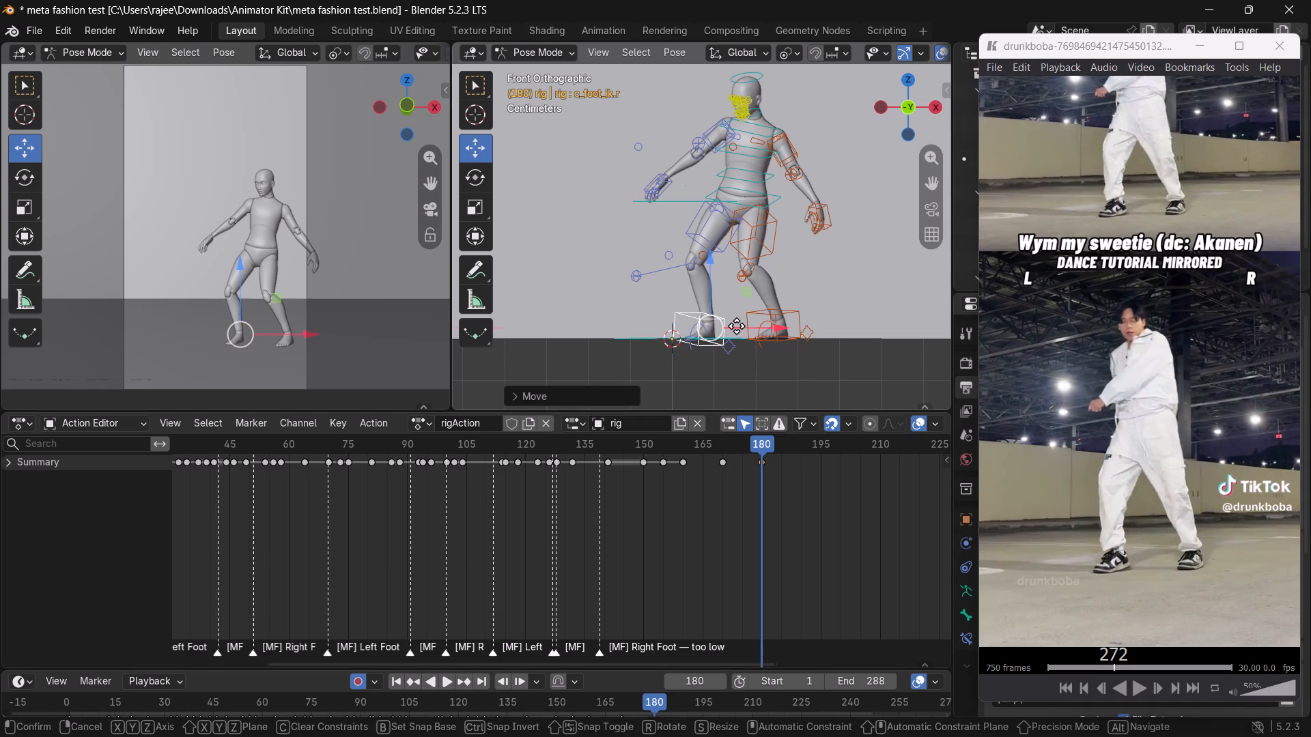
{"action": "left_click_drag", "start_coordinate": [736, 326], "coordinate": [735, 326]}
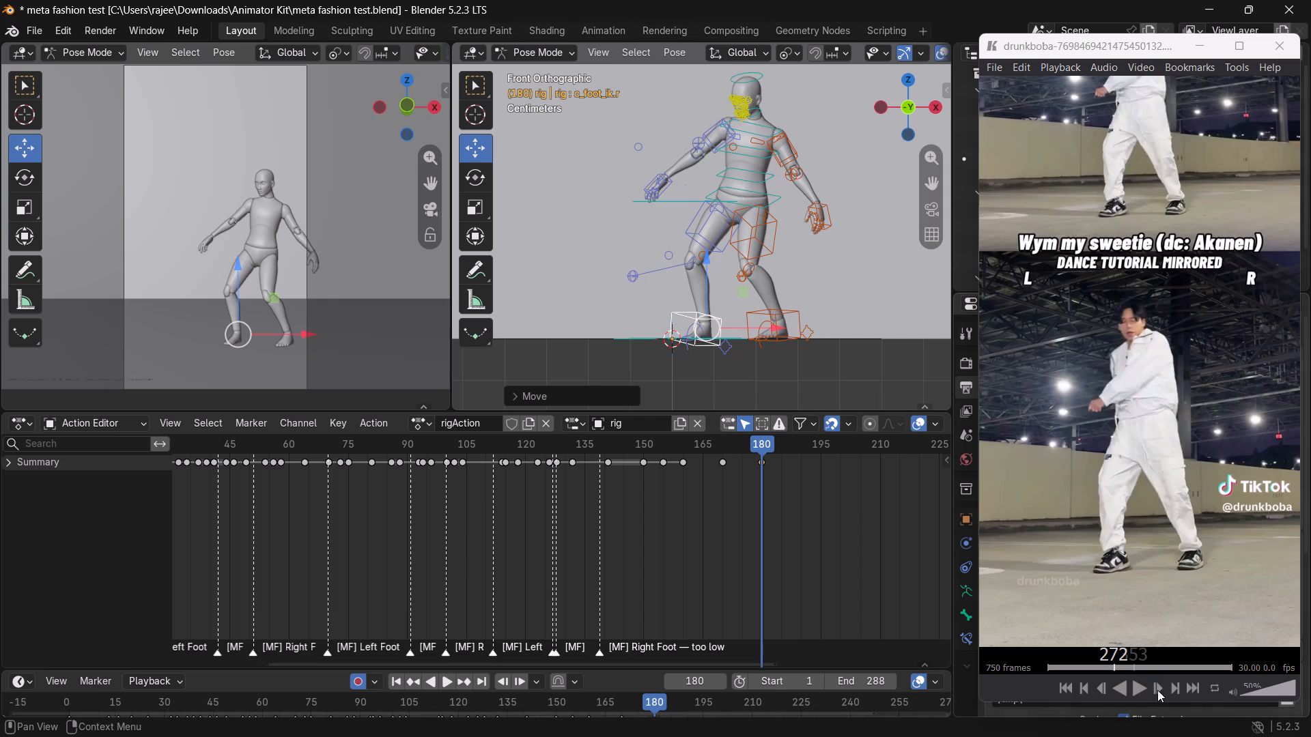
Step the reference video in Keyframe MP forward to frame 276 and back to frame 274 to check the pose.
{"action": "triple_click", "coordinate": [1157, 690]}
{"action": "double_click", "coordinate": [1157, 689]}
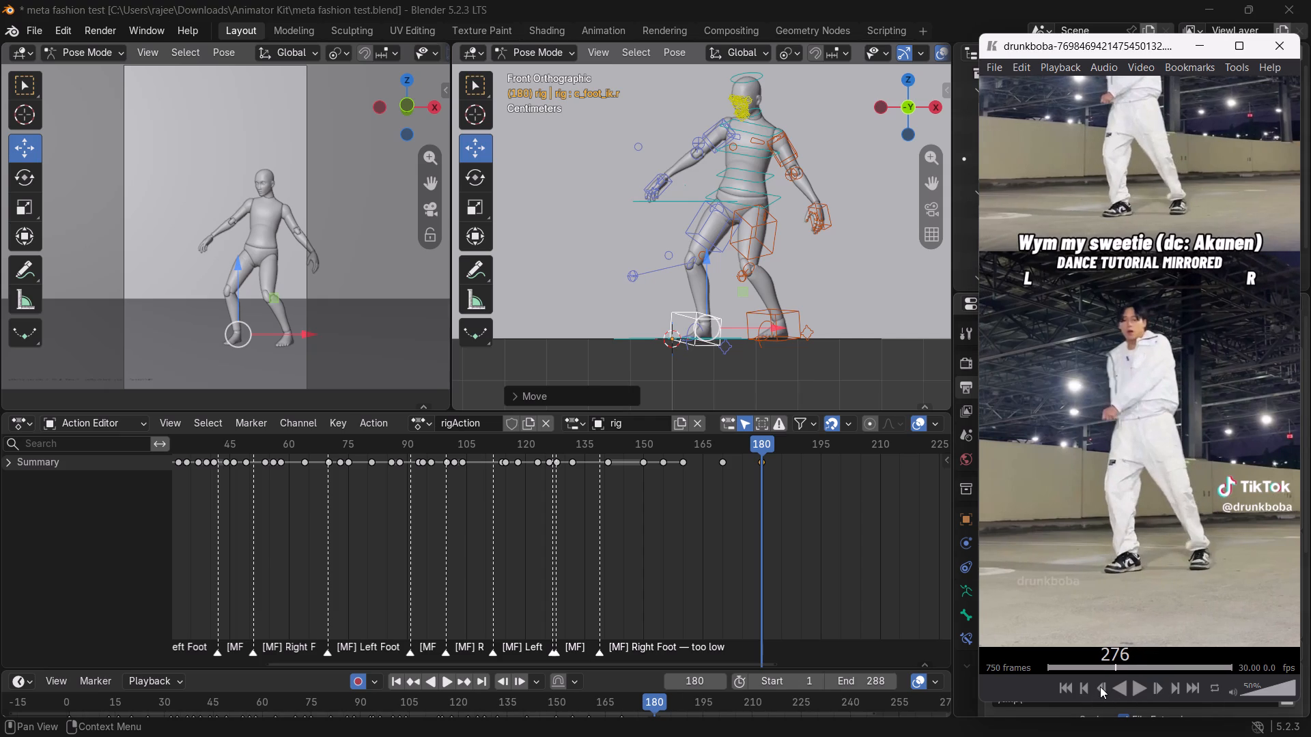
{"action": "double_click", "coordinate": [1100, 687]}
{"action": "left_click", "coordinate": [1100, 687]}
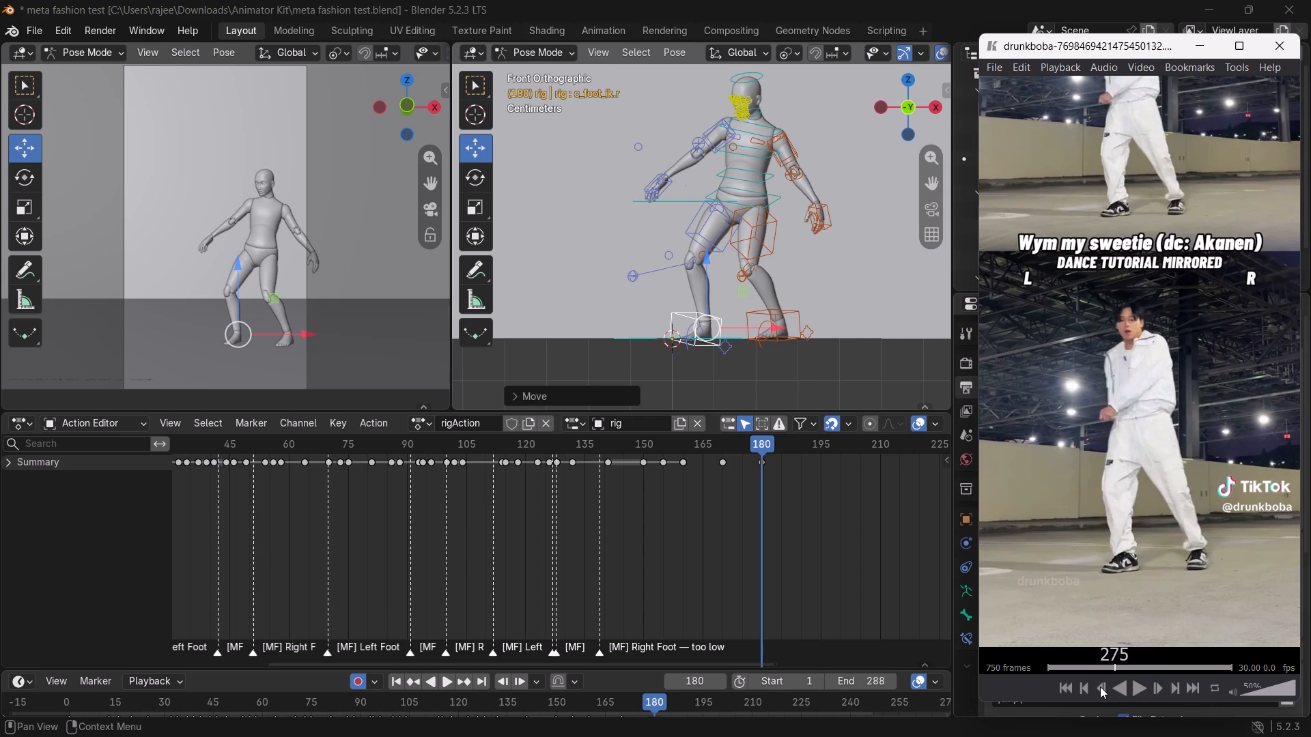
{"action": "left_click", "coordinate": [1100, 687]}
{"action": "left_click", "coordinate": [1155, 688]}
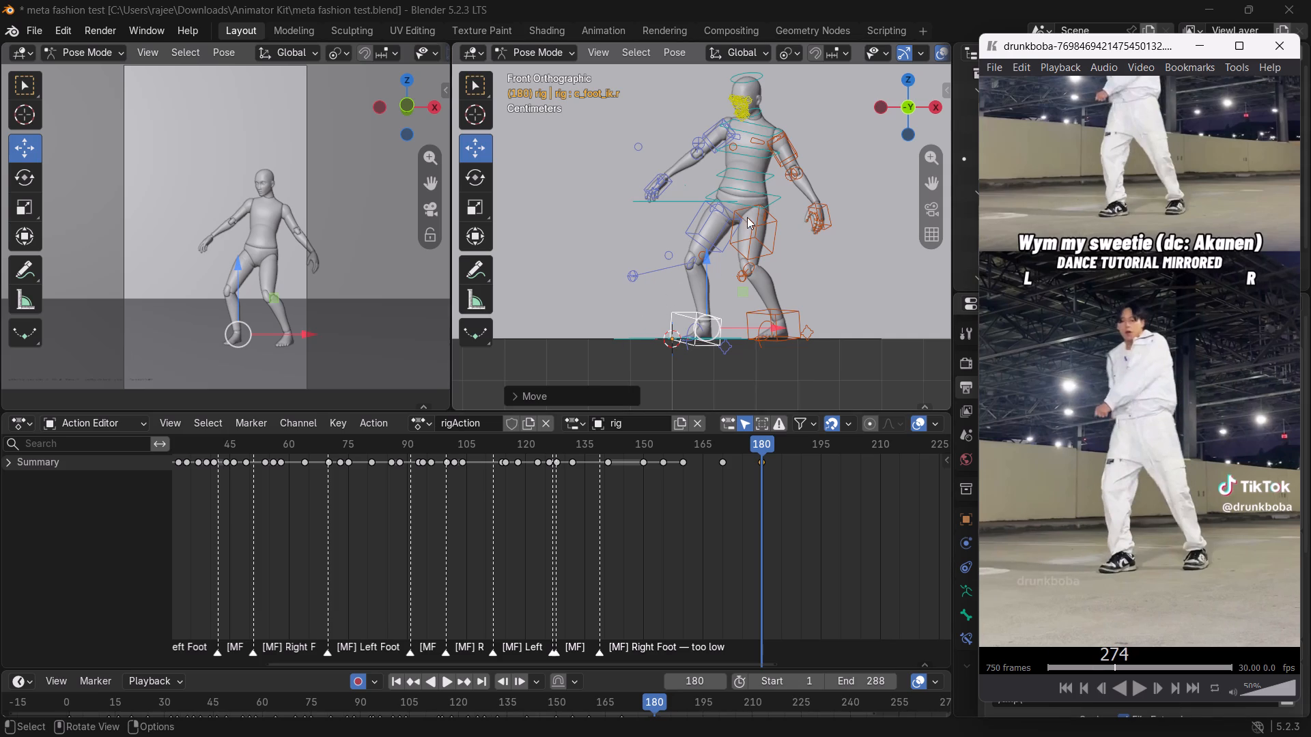
In Blender, move the c_spine_01.x control at the hips about 0.003 m toward the character's right and 0.003 m up.
{"action": "left_click", "coordinate": [733, 197]}
{"action": "left_click_drag", "start_coordinate": [752, 202], "coordinate": [758, 201]}
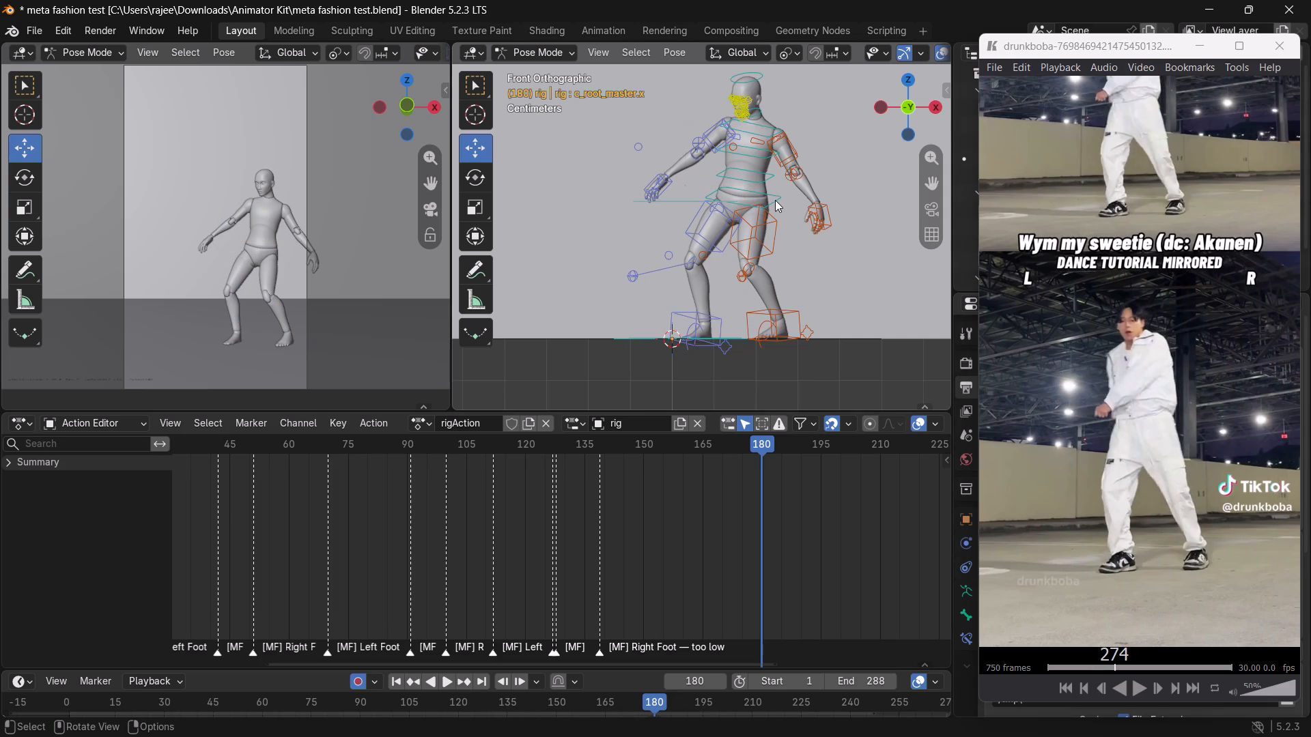
{"action": "left_click", "coordinate": [777, 197]}
{"action": "left_click", "coordinate": [774, 207]}
{"action": "key", "text": "w"}
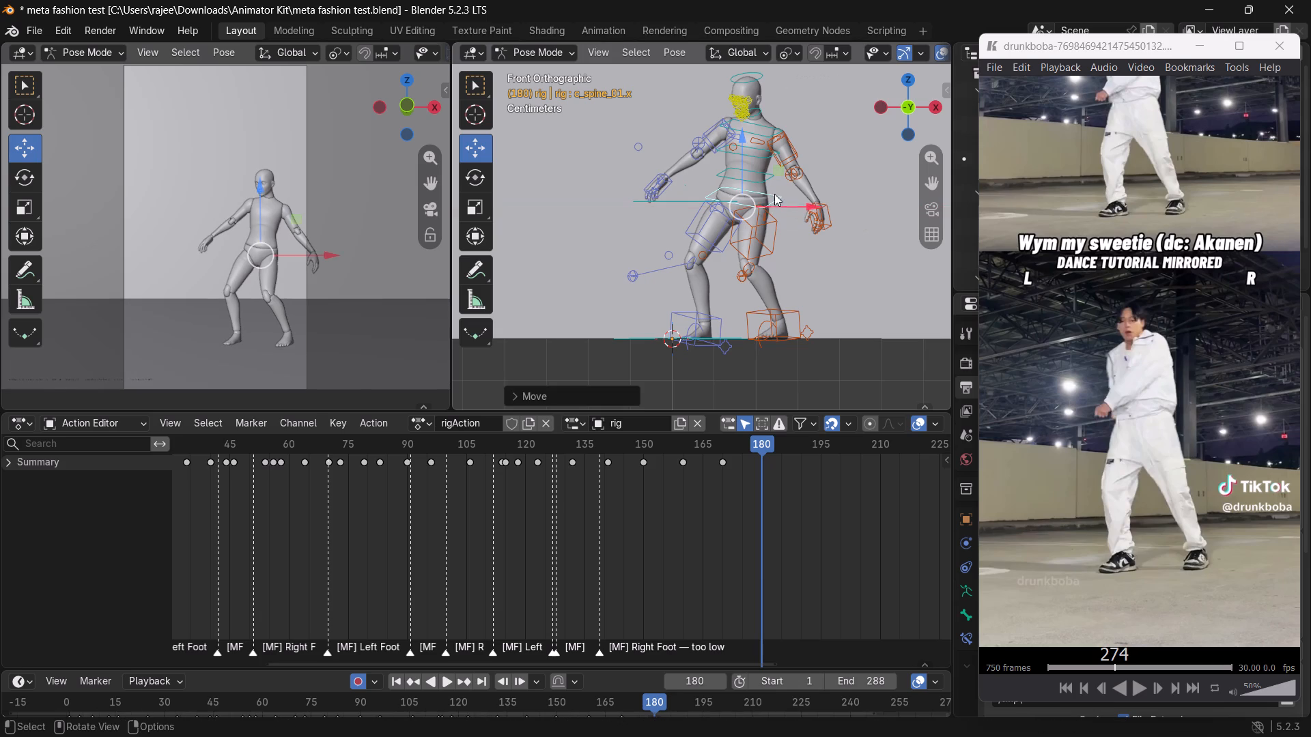
{"action": "left_click_drag", "start_coordinate": [779, 168], "coordinate": [750, 162]}
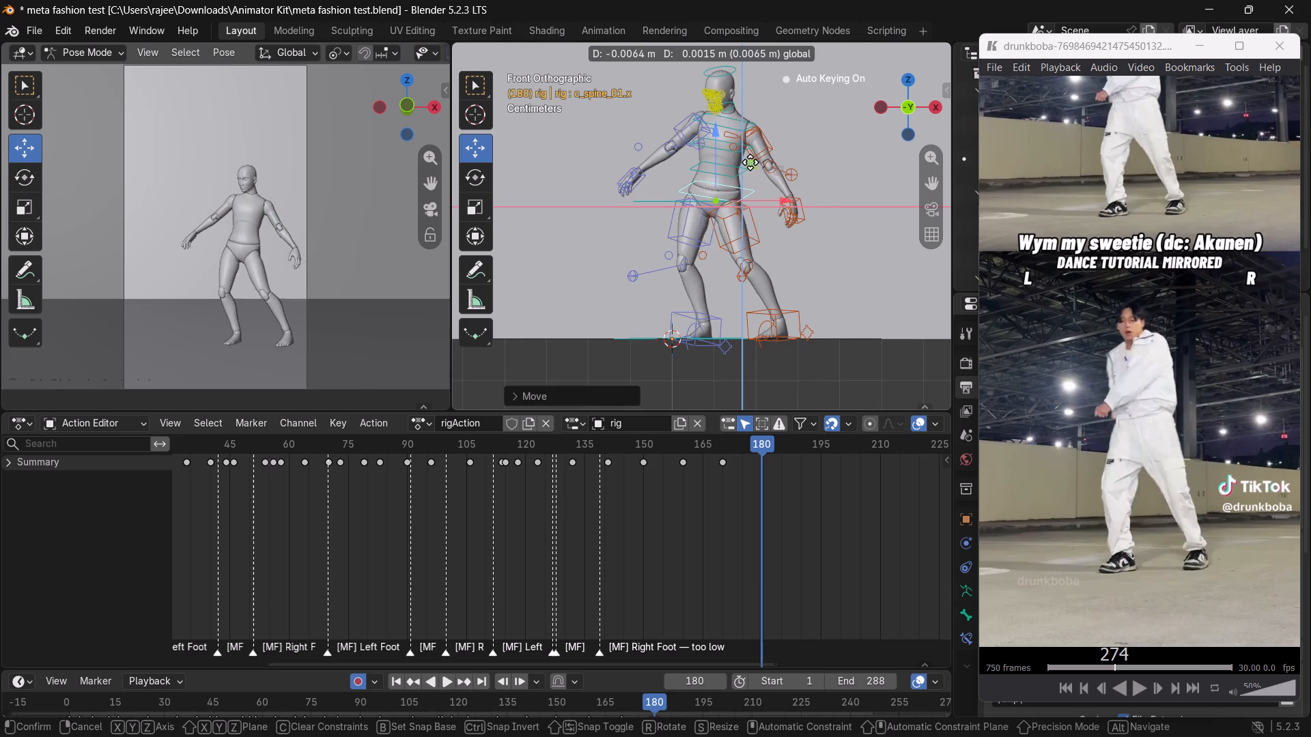
{"action": "left_click_drag", "start_coordinate": [750, 162], "coordinate": [744, 166]}
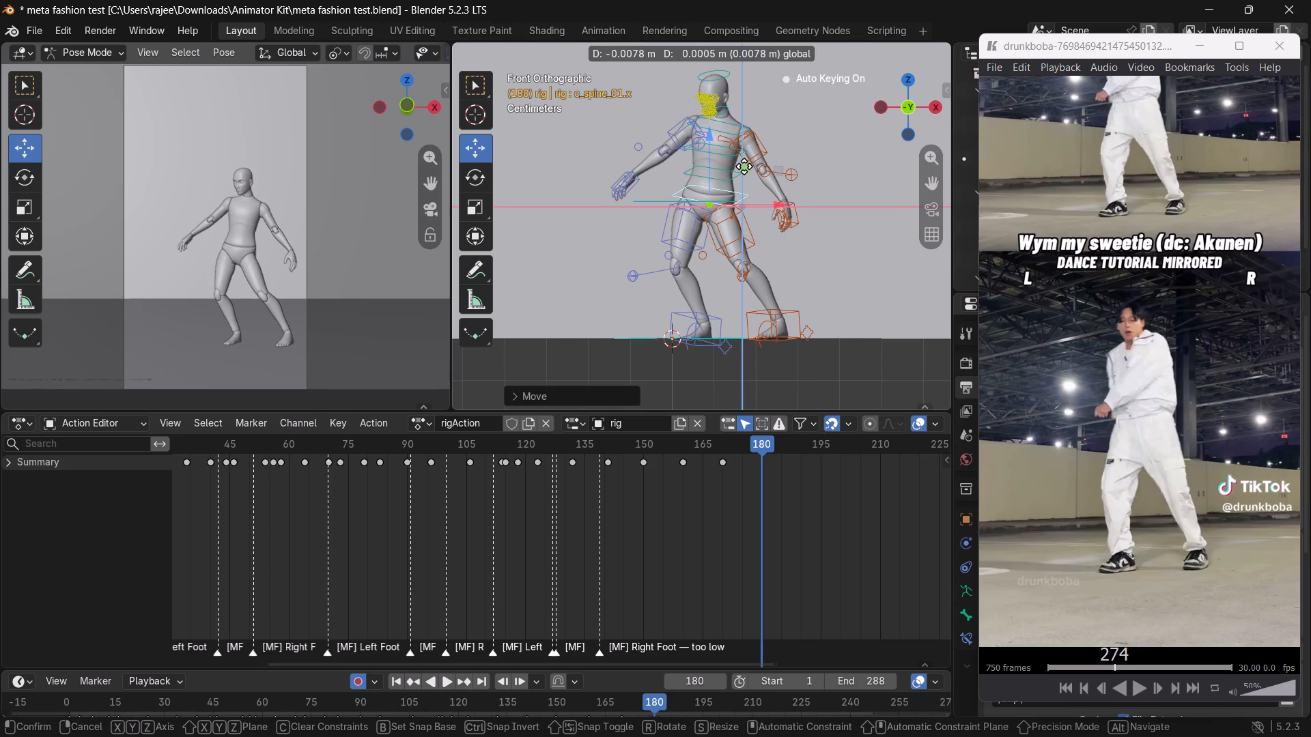
{"action": "left_click_drag", "start_coordinate": [744, 166], "coordinate": [743, 159]}
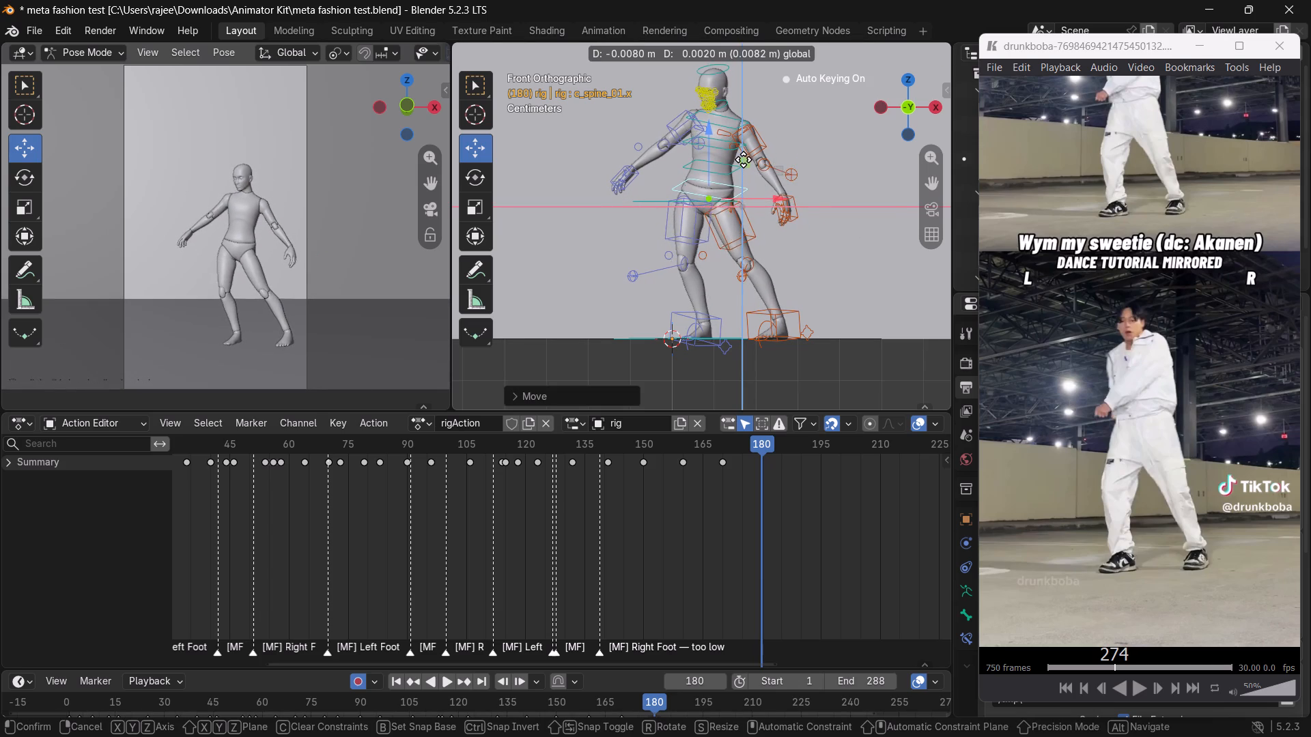
{"action": "left_click_drag", "start_coordinate": [743, 159], "coordinate": [742, 160]}
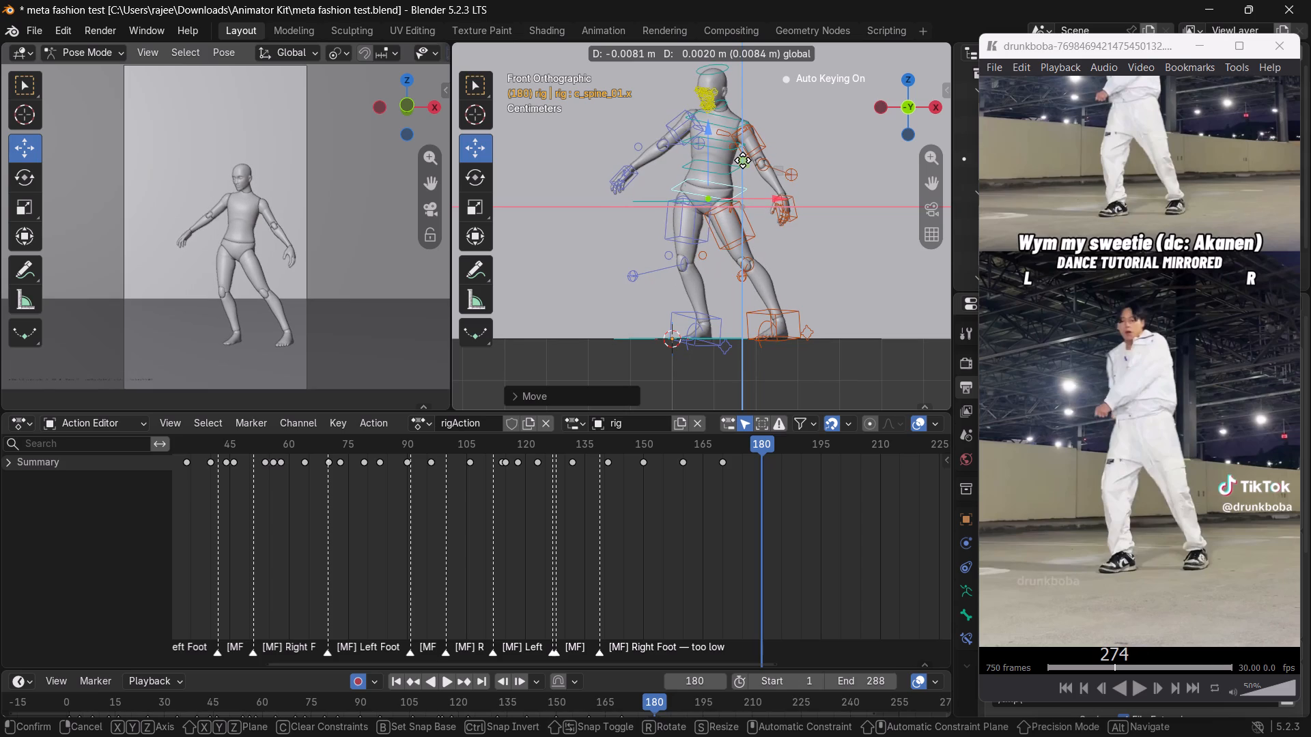
{"action": "left_click_drag", "start_coordinate": [742, 160], "coordinate": [752, 160]}
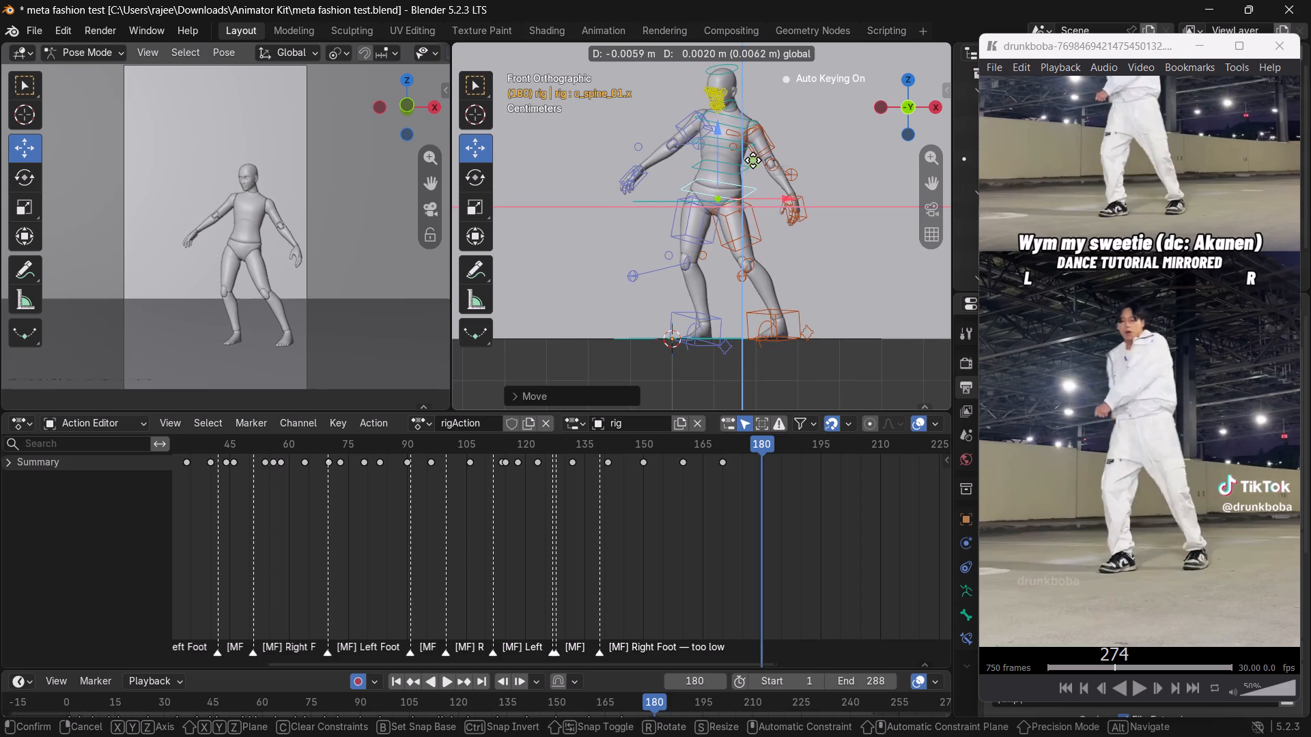
{"action": "left_click_drag", "start_coordinate": [752, 160], "coordinate": [763, 156]}
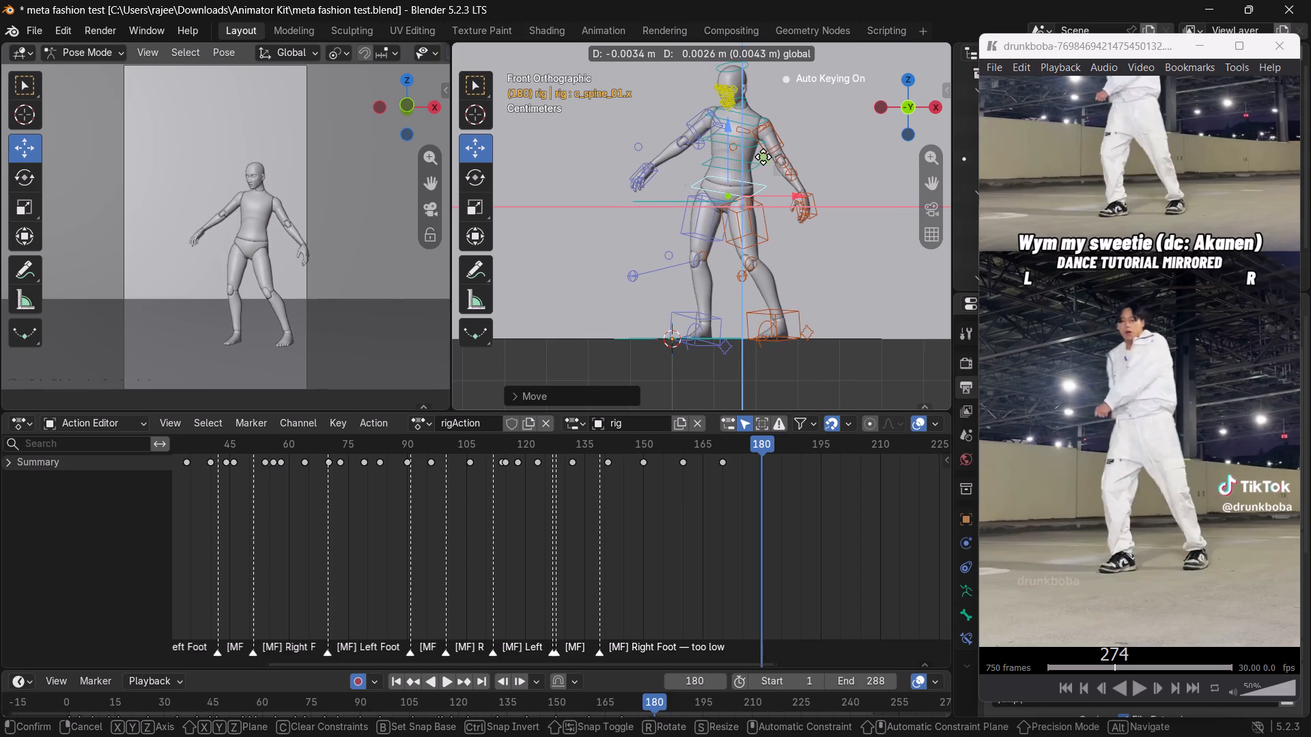
{"action": "left_click_drag", "start_coordinate": [763, 156], "coordinate": [763, 155]}
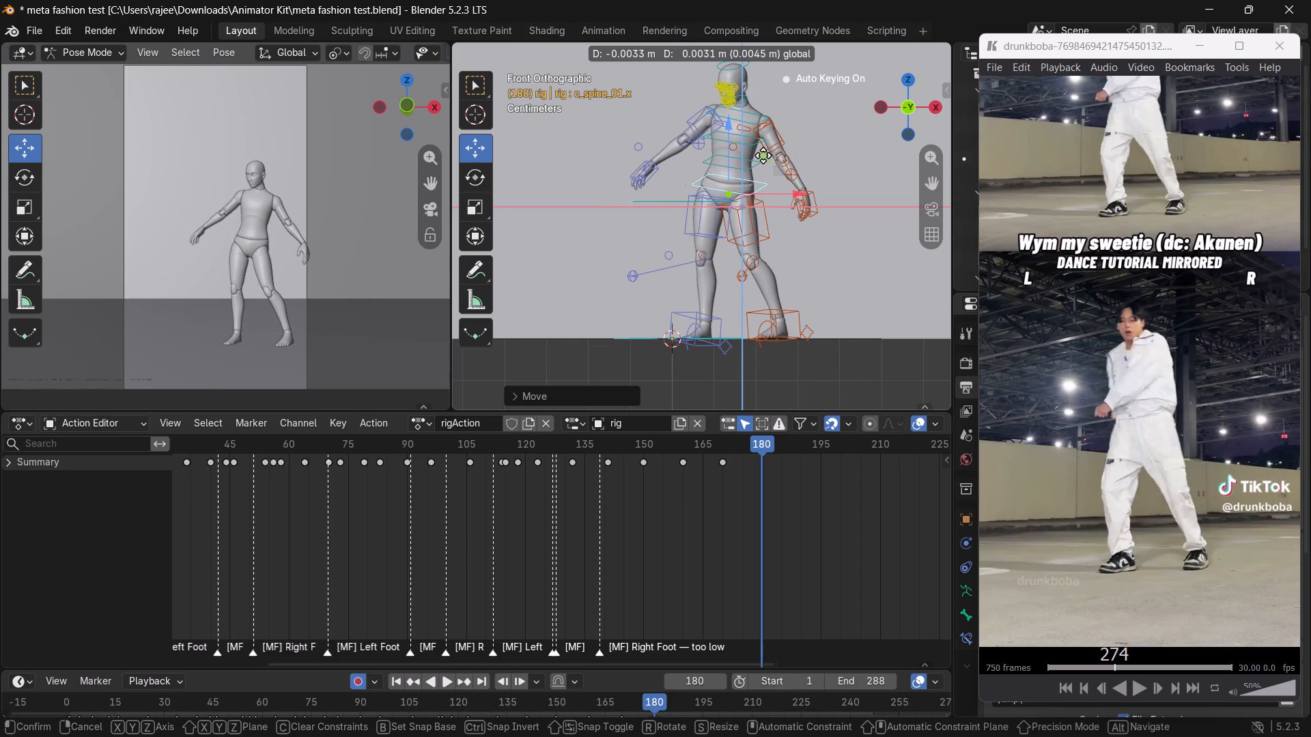
{"action": "left_click_drag", "start_coordinate": [763, 155], "coordinate": [763, 156]}
Rotate the c_spine_01.x control about -14 degrees in front view to lean the torso toward the character's right.
{"action": "key", "text": "e"}
{"action": "left_click_drag", "start_coordinate": [787, 168], "coordinate": [785, 158]}
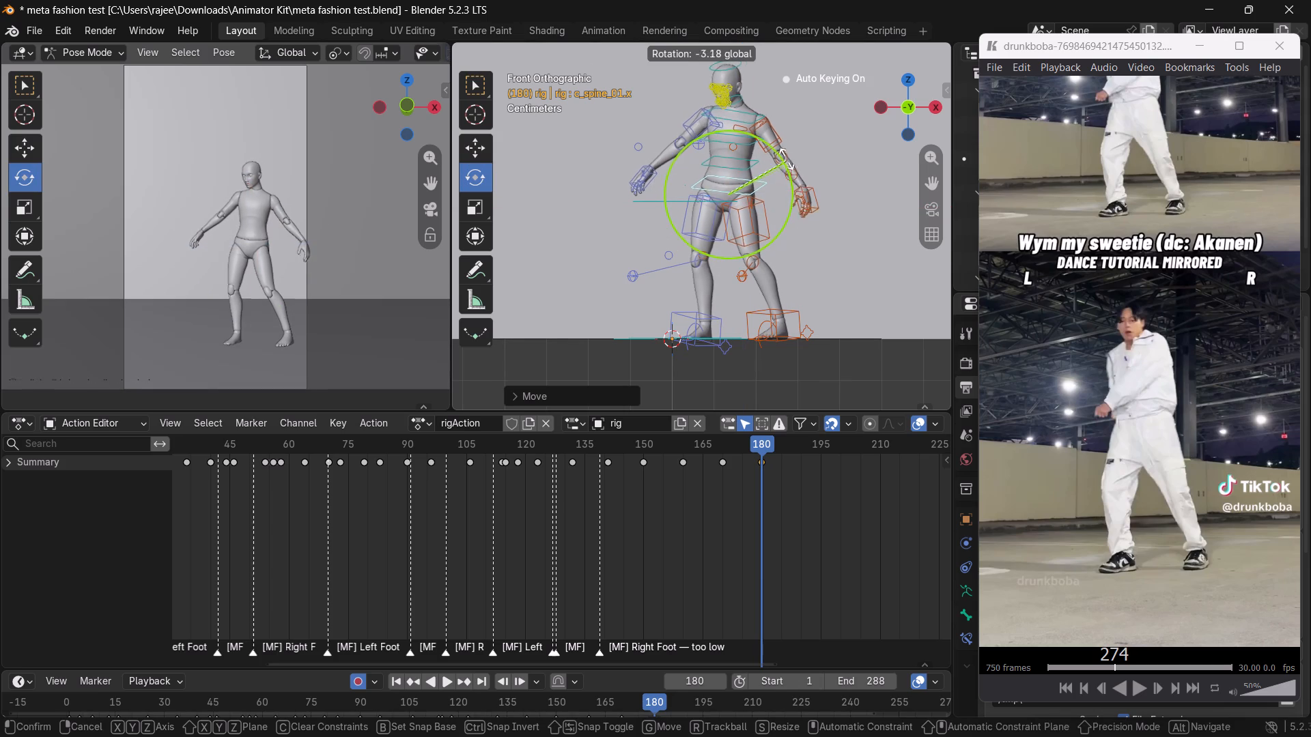
{"action": "left_click_drag", "start_coordinate": [785, 158], "coordinate": [780, 147]}
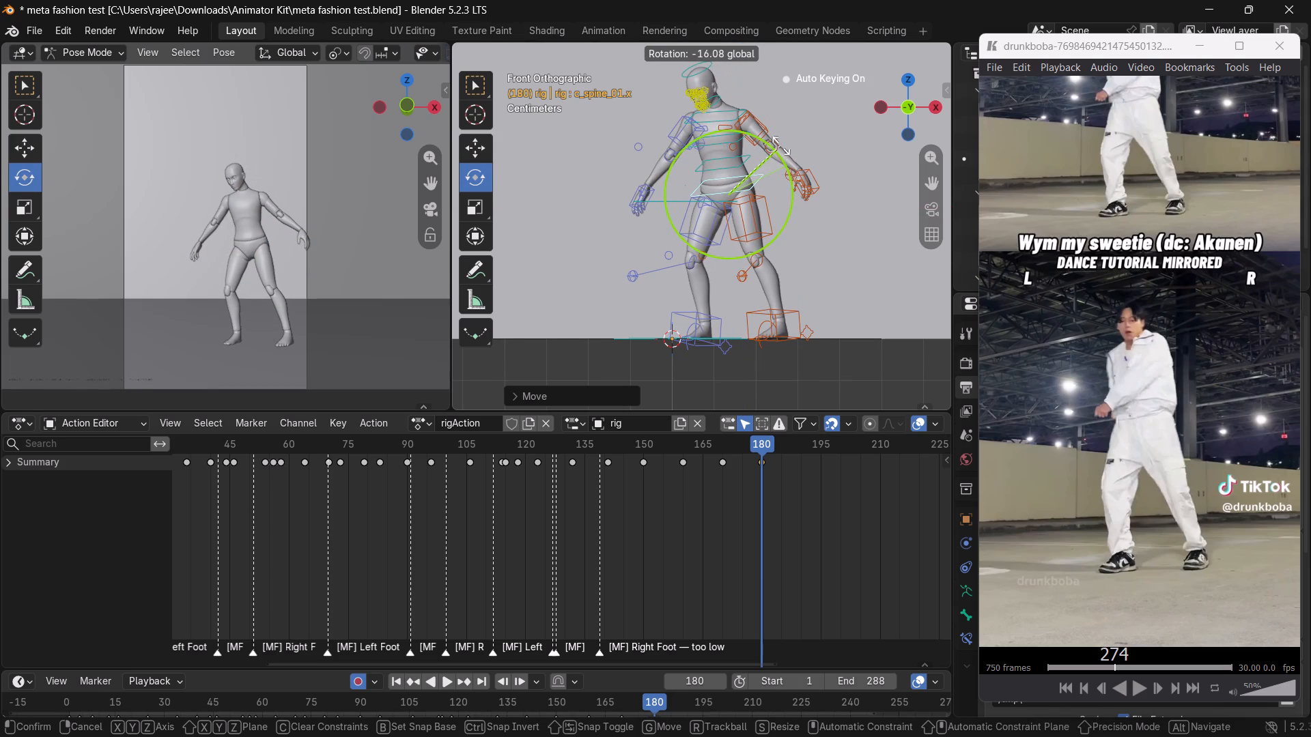
{"action": "left_click_drag", "start_coordinate": [780, 147], "coordinate": [780, 149]}
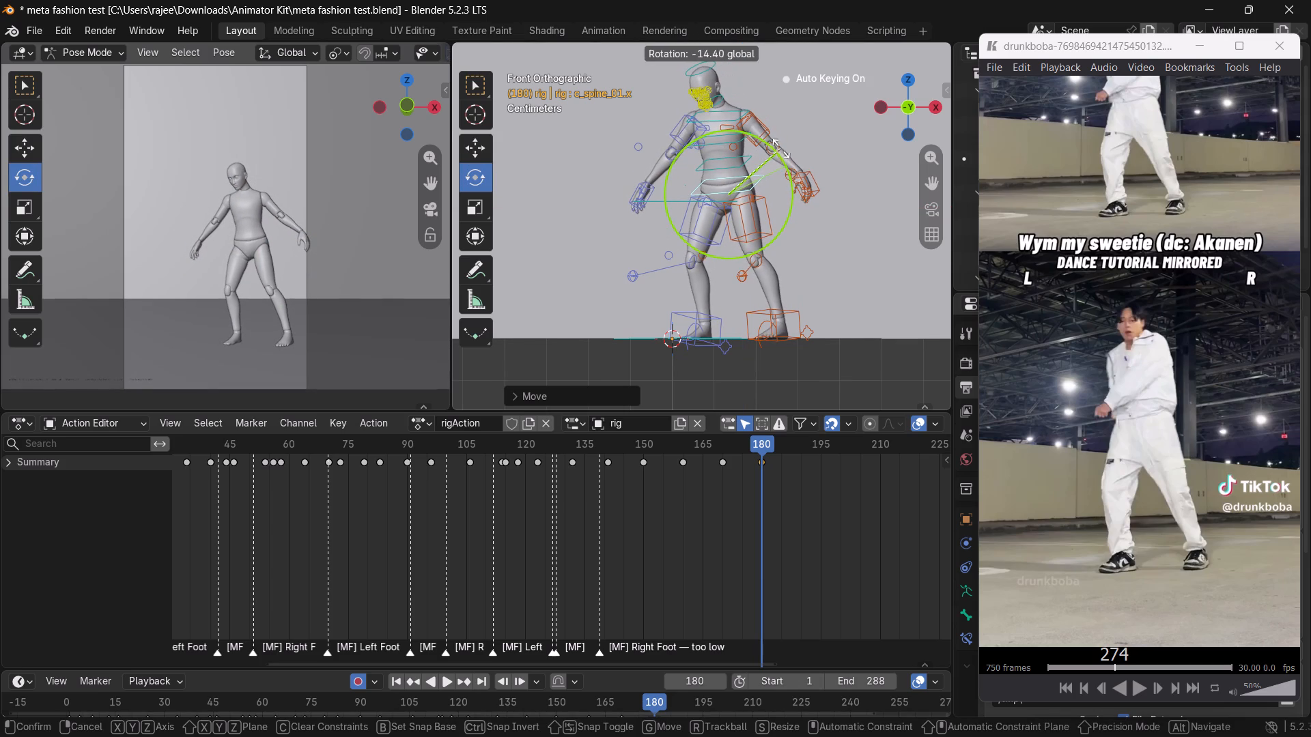
{"action": "left_click_drag", "start_coordinate": [780, 149], "coordinate": [780, 149]}
Nudge the c_spine_01.x control slightly farther toward the character's right.
{"action": "key", "text": "w"}
{"action": "left_click", "coordinate": [763, 157]}
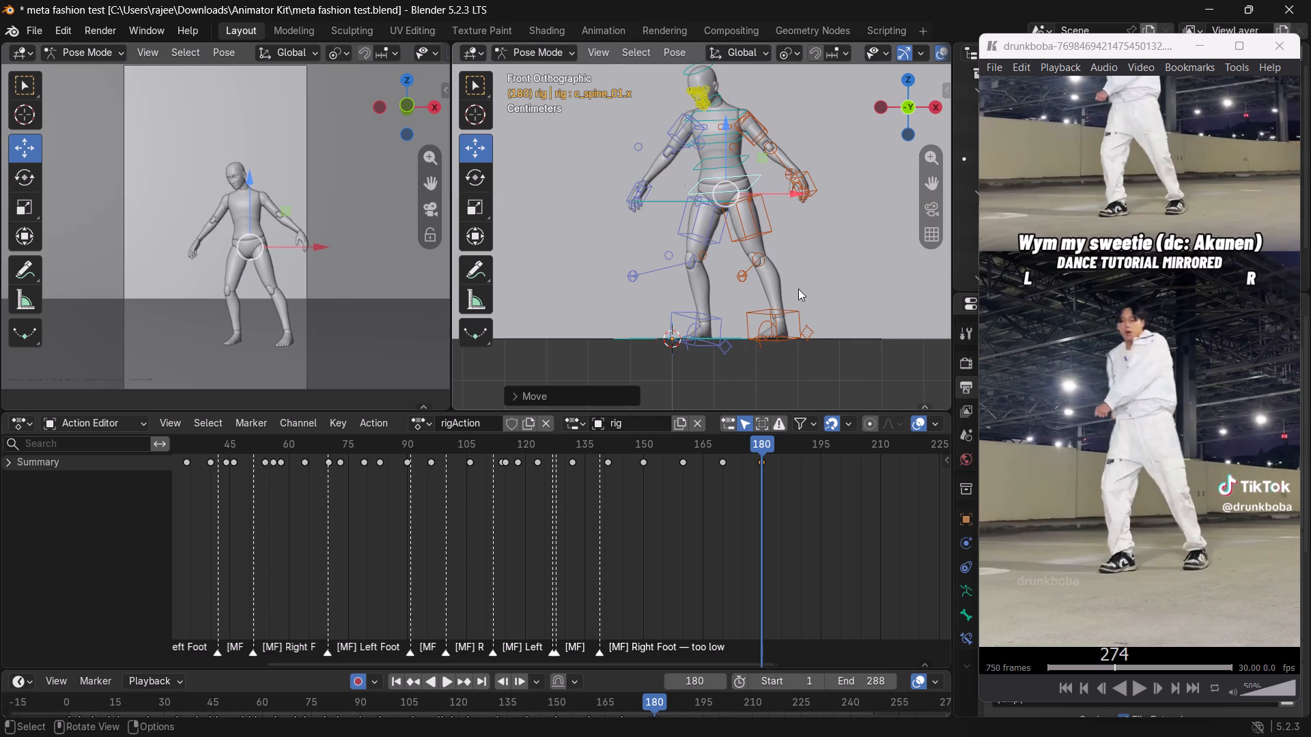
Rotate the c_spine_01.x control about -3 degrees more in front view, leaning the torso toward the character's right.
{"action": "scroll", "coordinate": [798, 289], "scroll_direction": "down", "scroll_amount": 3}
{"action": "middle_click_drag", "start_coordinate": [755, 261], "coordinate": [835, 330]}
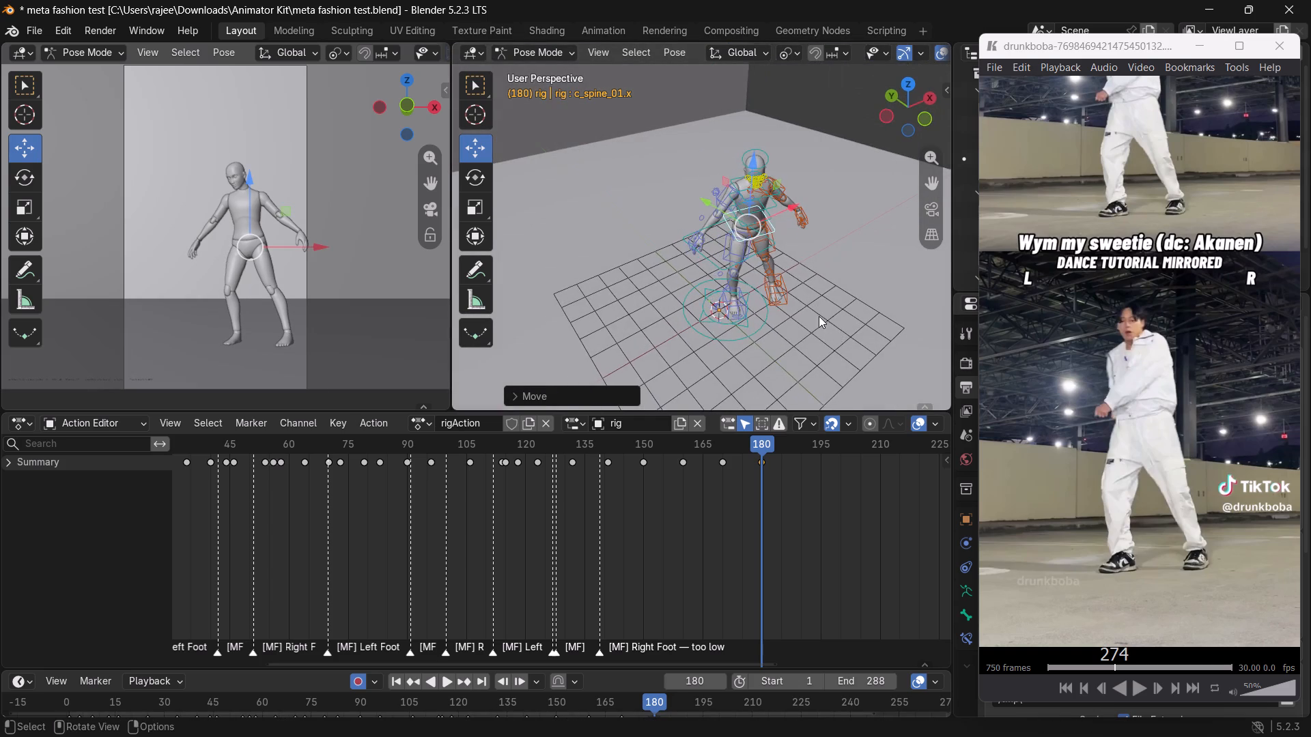
{"action": "scroll", "coordinate": [819, 316], "scroll_direction": "up", "scroll_amount": 3}
{"action": "middle_click_drag", "start_coordinate": [813, 315], "coordinate": [783, 304]}
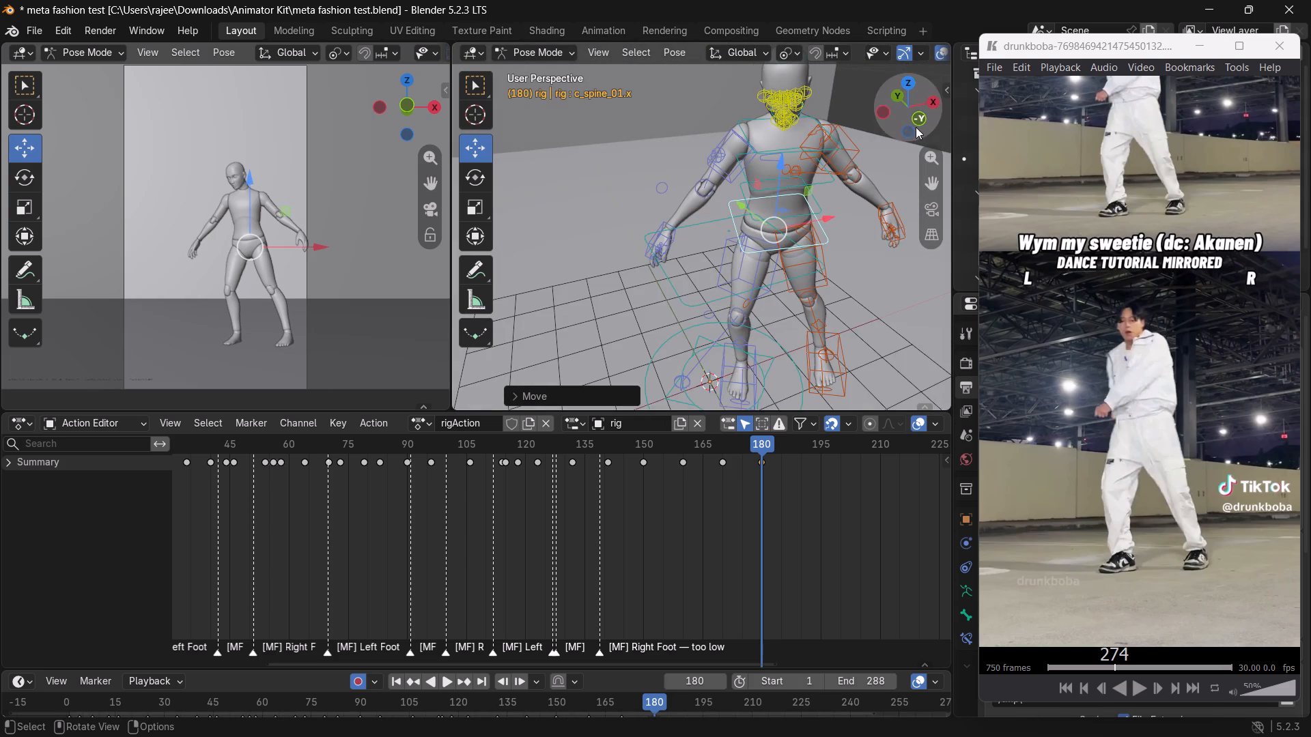
{"action": "left_click", "coordinate": [916, 127]}
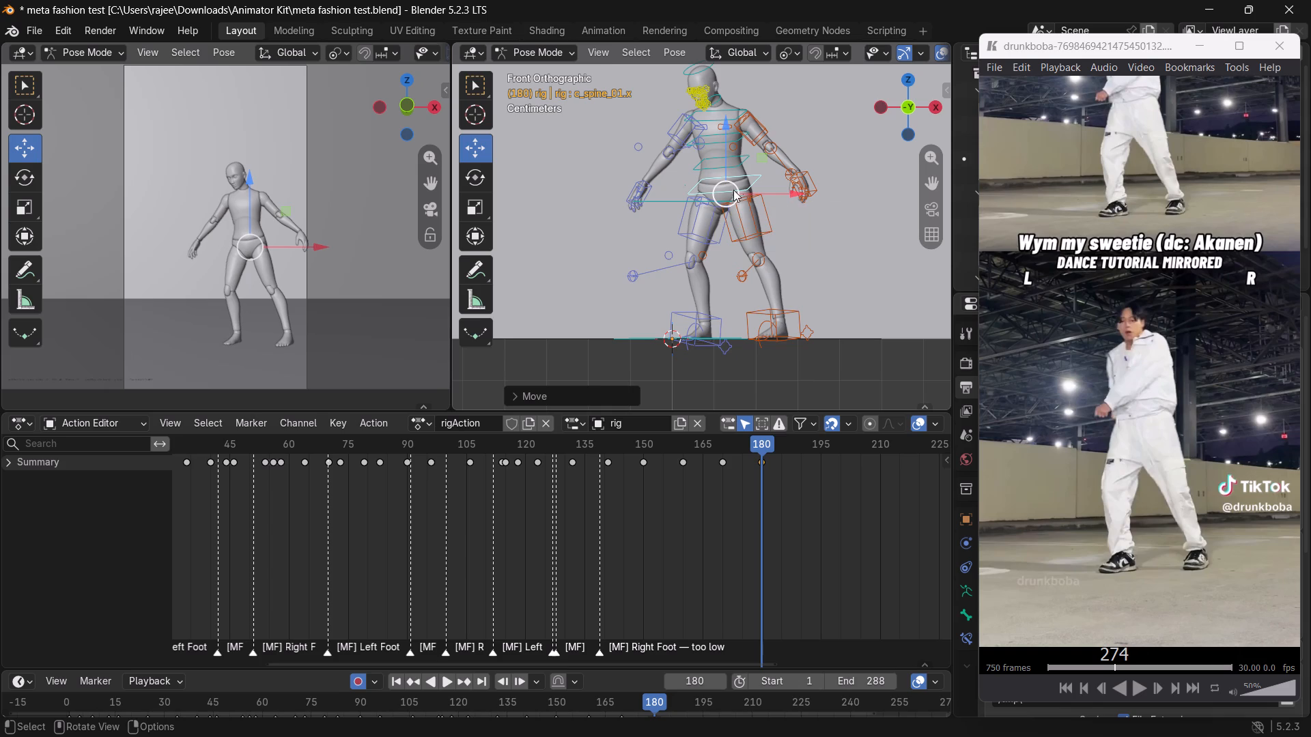
{"action": "left_click", "coordinate": [757, 173]}
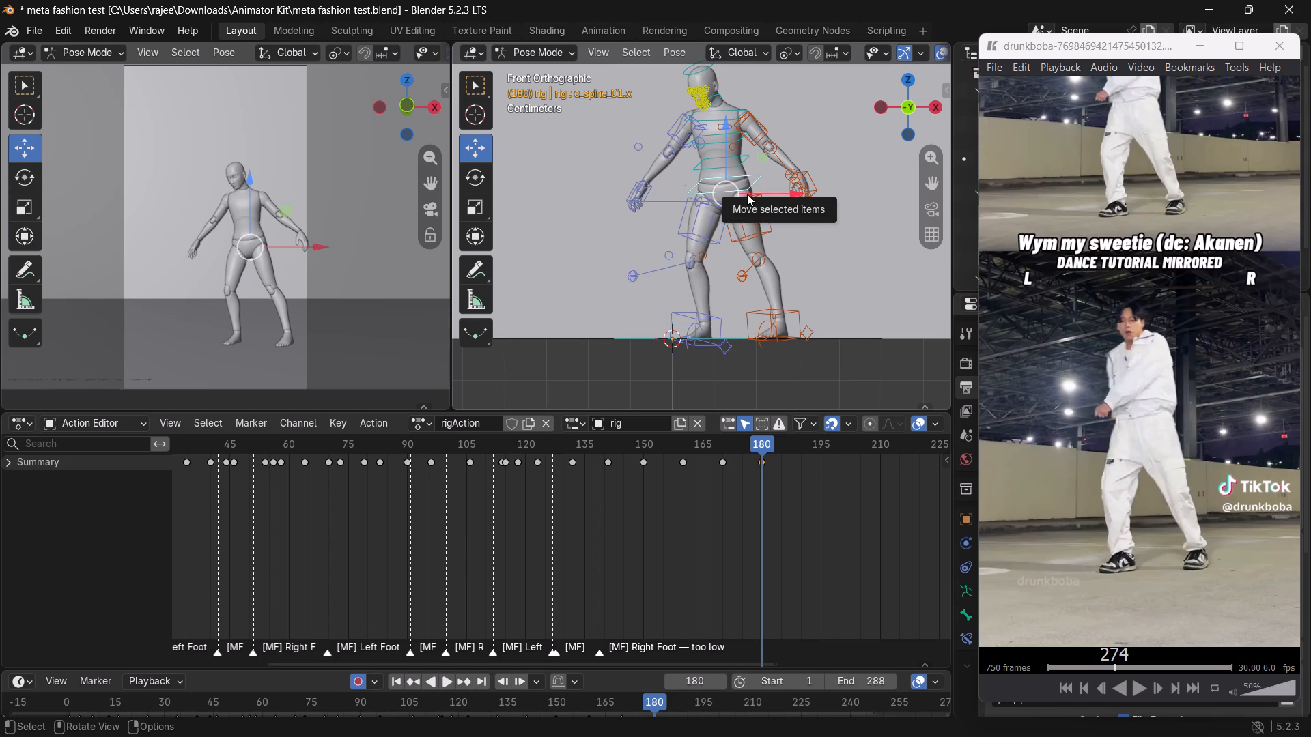
{"action": "key", "text": "e"}
{"action": "left_click_drag", "start_coordinate": [783, 164], "coordinate": [783, 162]}
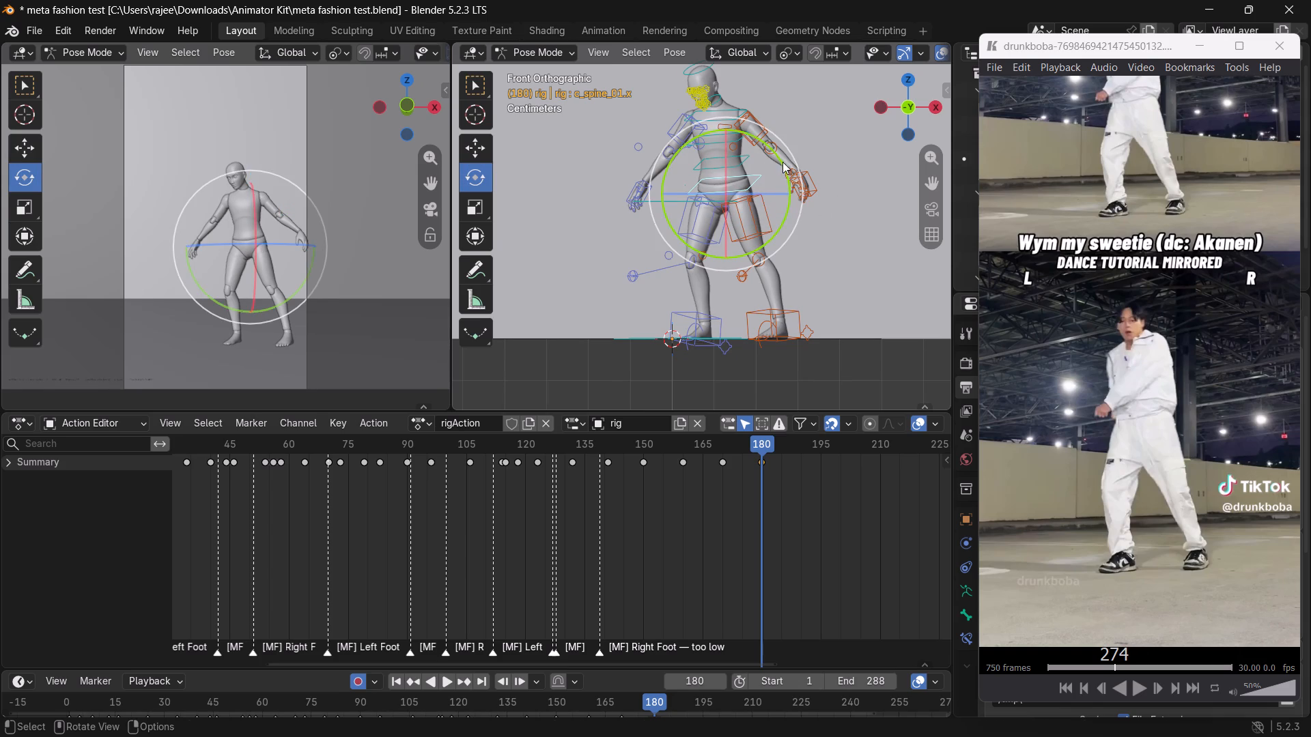
{"action": "left_click_drag", "start_coordinate": [783, 162], "coordinate": [783, 155]}
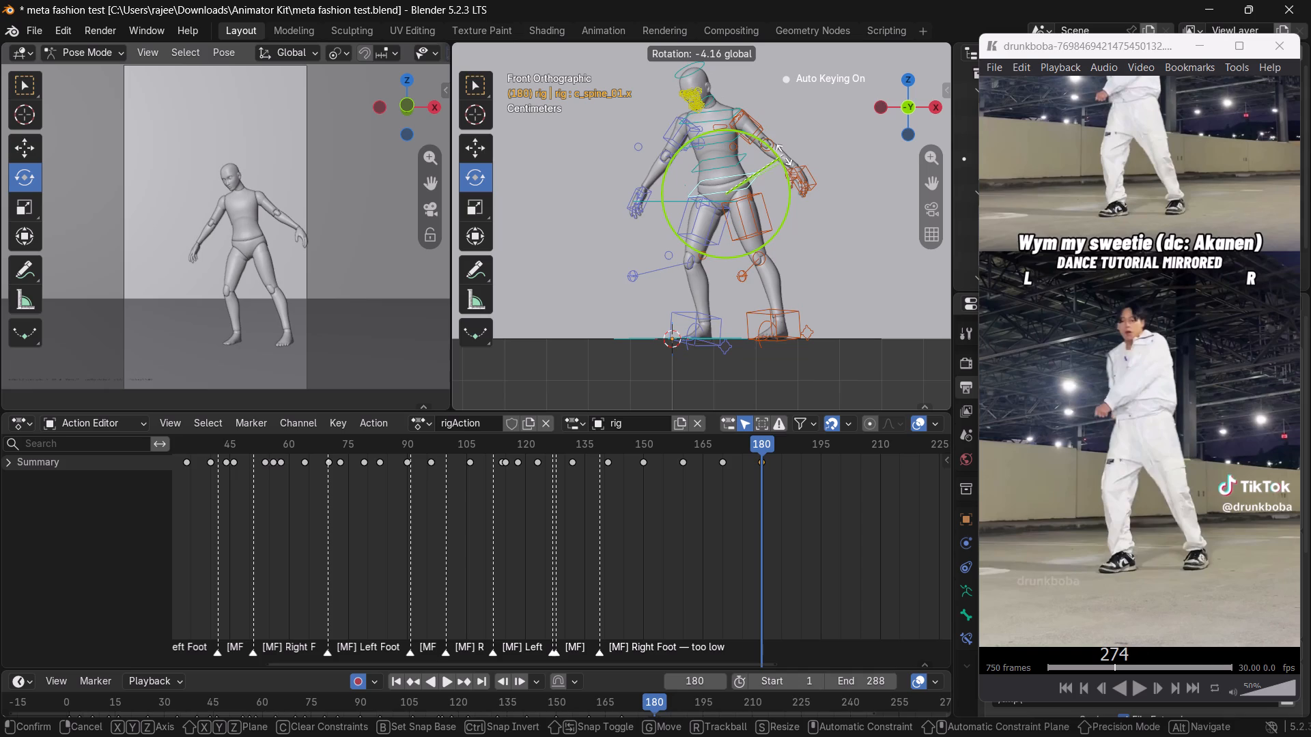
{"action": "left_click_drag", "start_coordinate": [783, 155], "coordinate": [783, 156]}
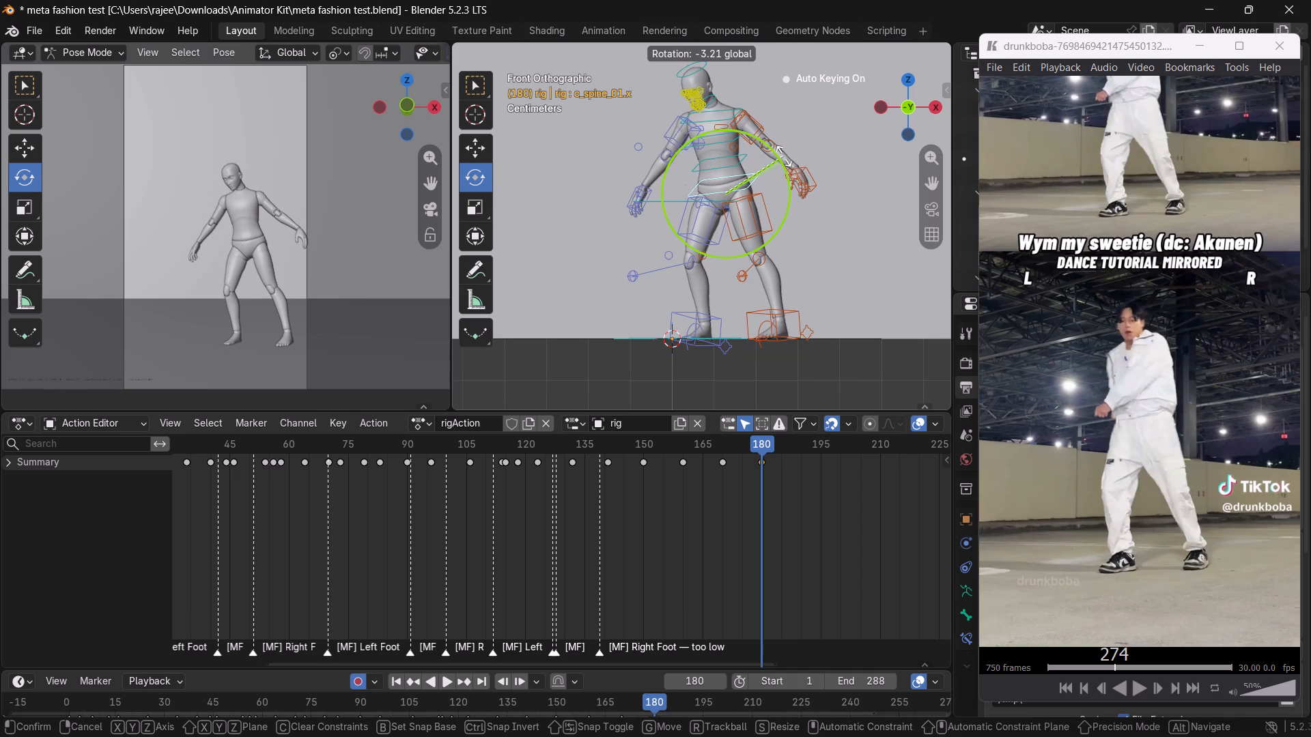
{"action": "left_click_drag", "start_coordinate": [783, 156], "coordinate": [783, 157]}
{"action": "key", "text": "w"}
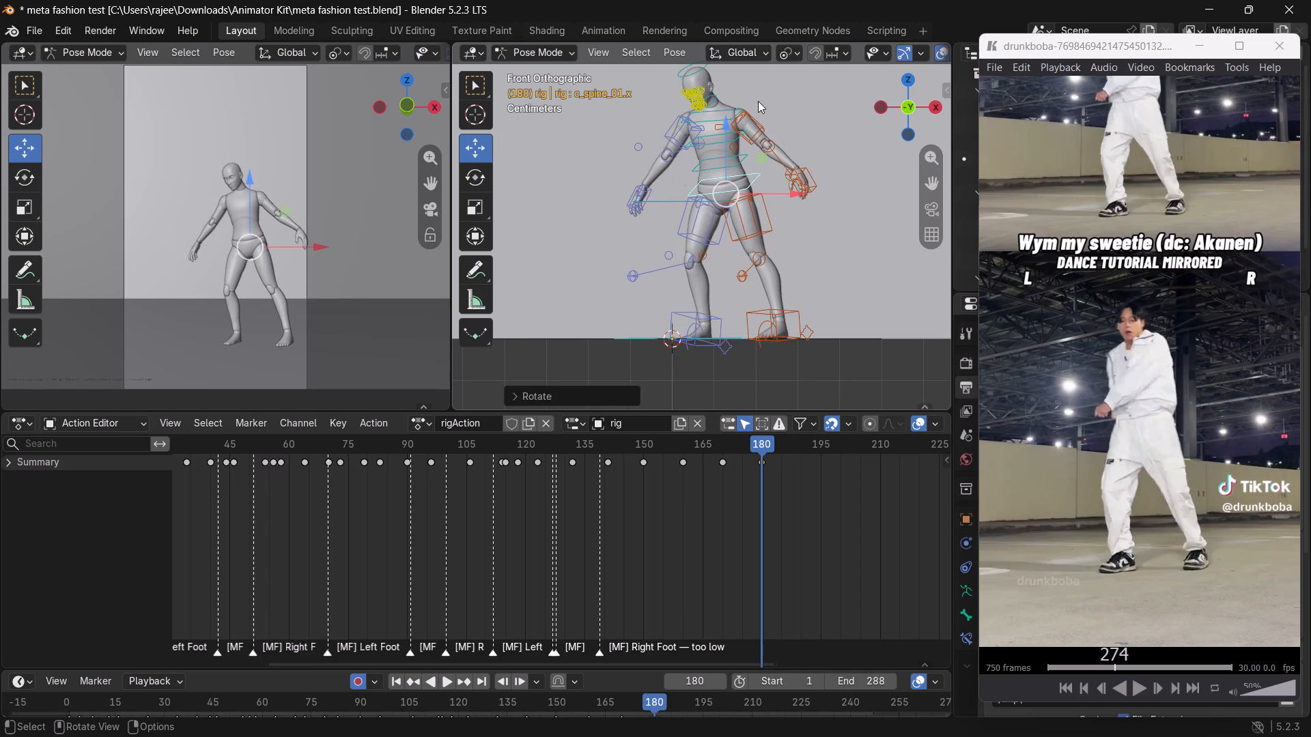
Rotate the upper chest control c_spine_04.x in front view to tilt the chest and head toward the character's right.
{"action": "left_click", "coordinate": [709, 115]}
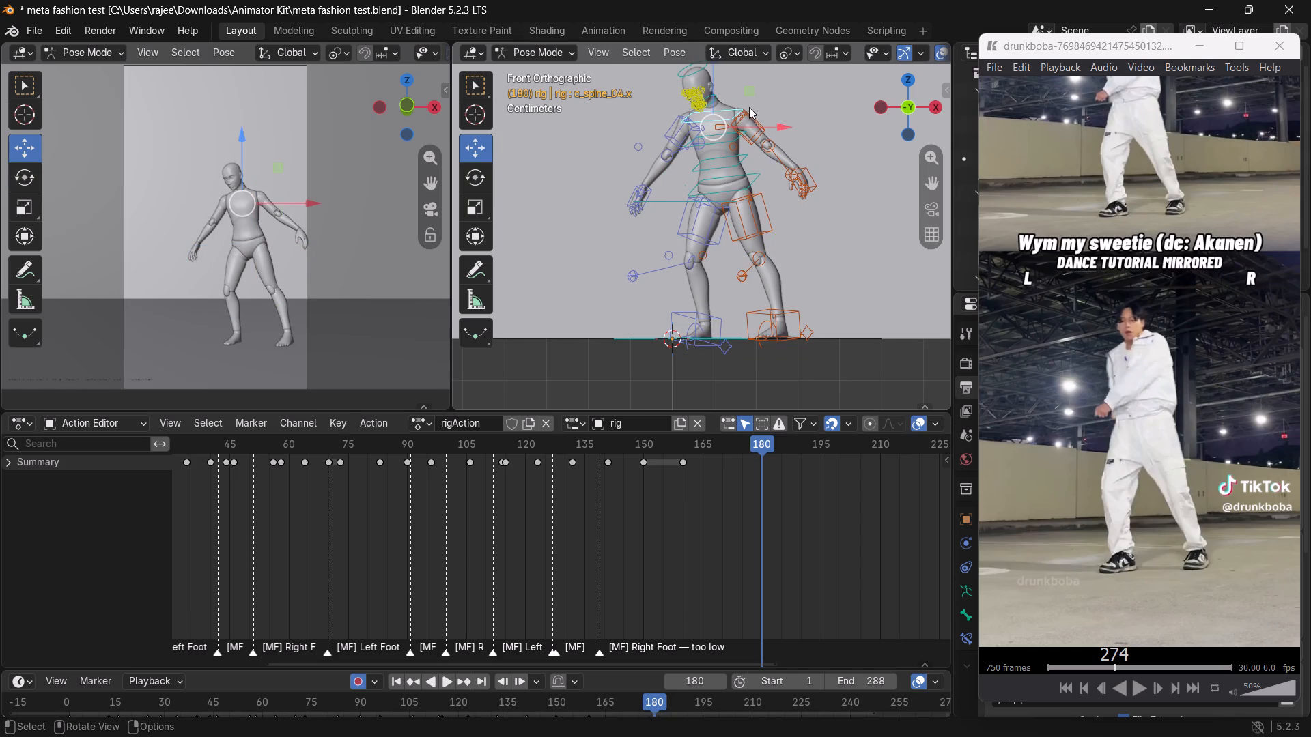
{"action": "key", "text": "e"}
{"action": "left_click_drag", "start_coordinate": [763, 107], "coordinate": [763, 87]}
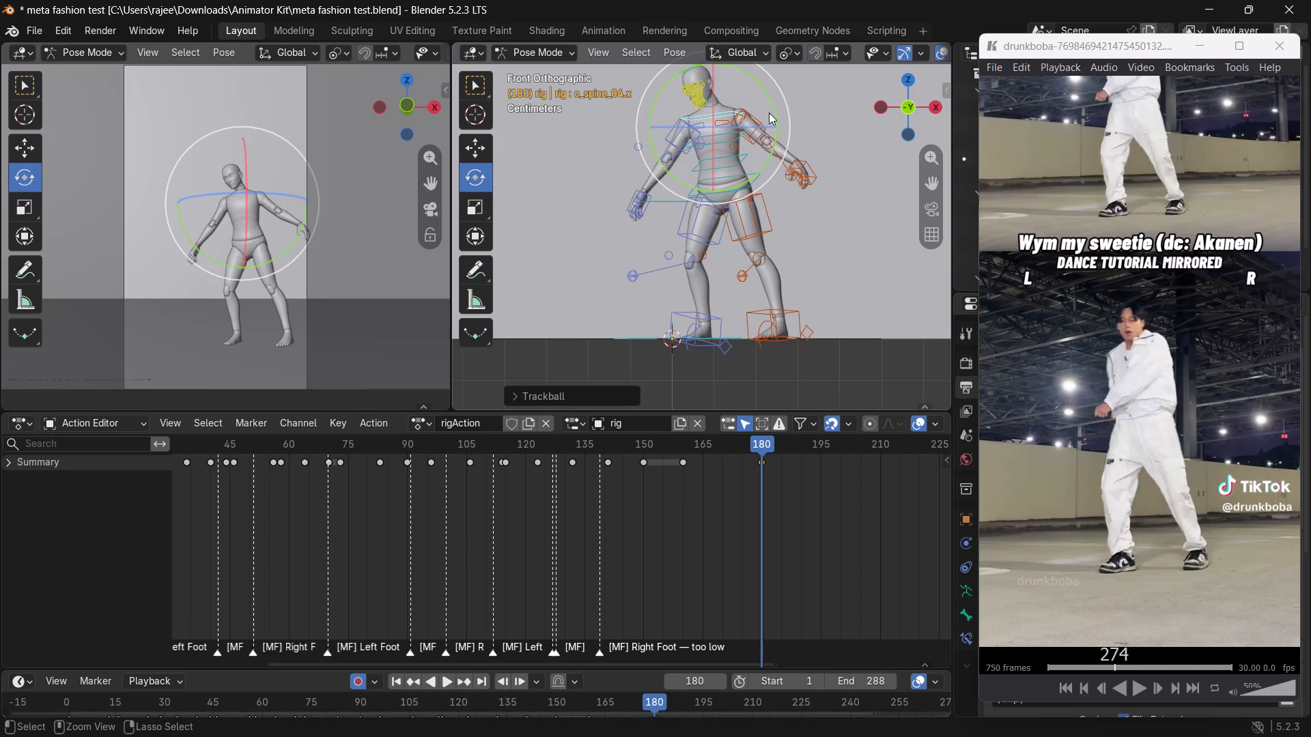
{"action": "key", "text": "ctrl+z"}
{"action": "left_click_drag", "start_coordinate": [774, 110], "coordinate": [770, 87]}
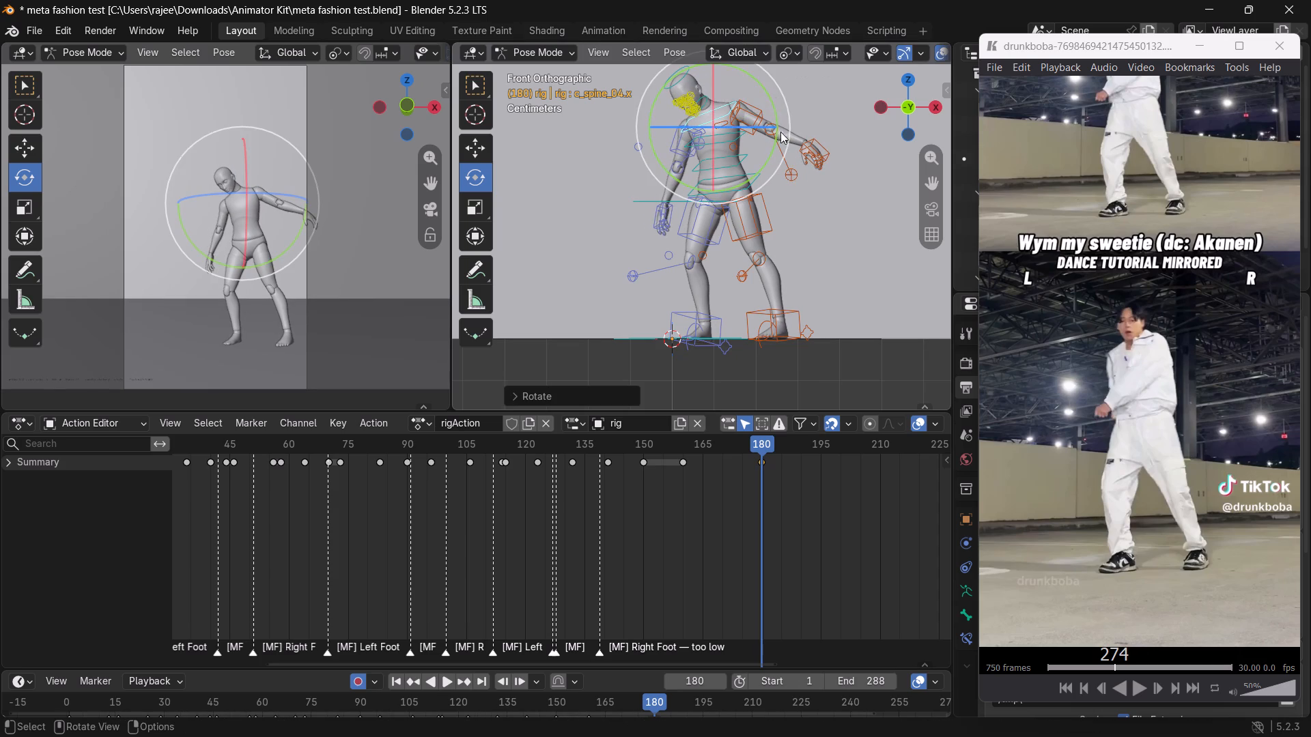
Move the right-hand control c_hand_ik.r about 0.009 m along global X, toward the character's left.
{"action": "left_click", "coordinate": [657, 205]}
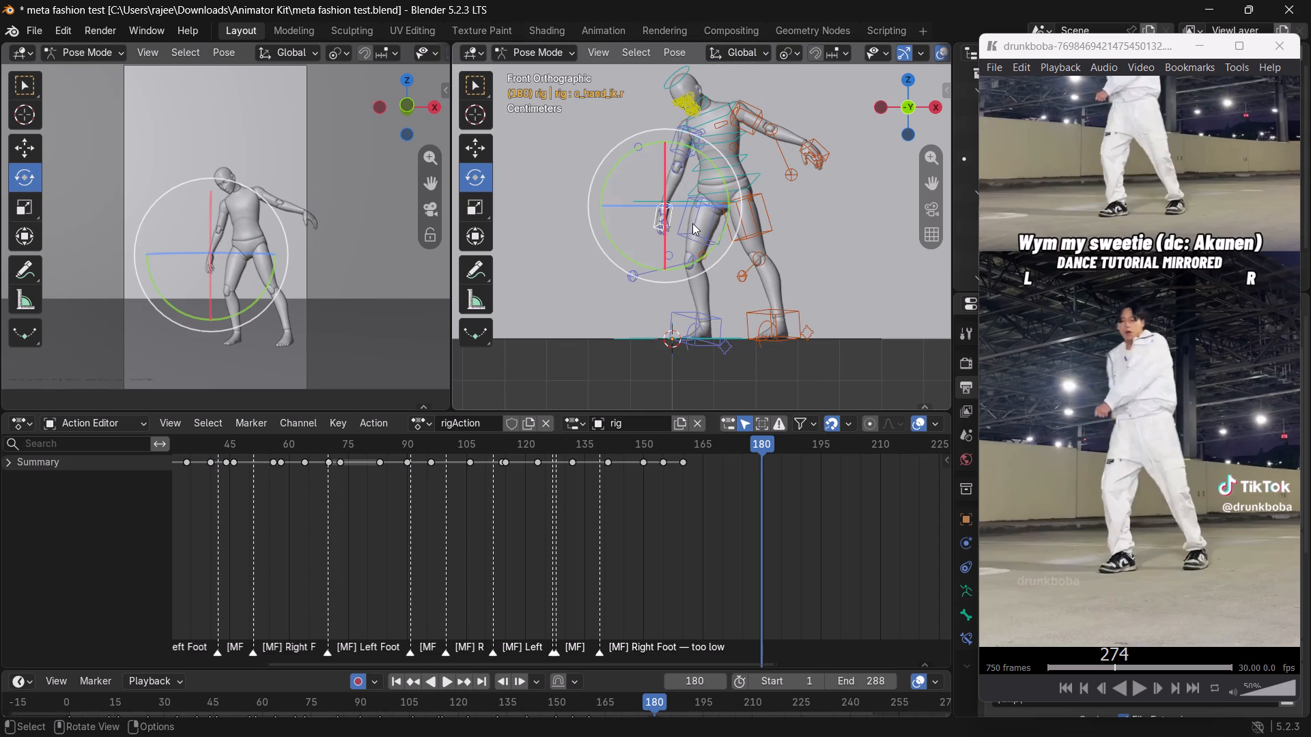
{"action": "key", "text": "w"}
{"action": "left_click_drag", "start_coordinate": [724, 203], "coordinate": [765, 216]}
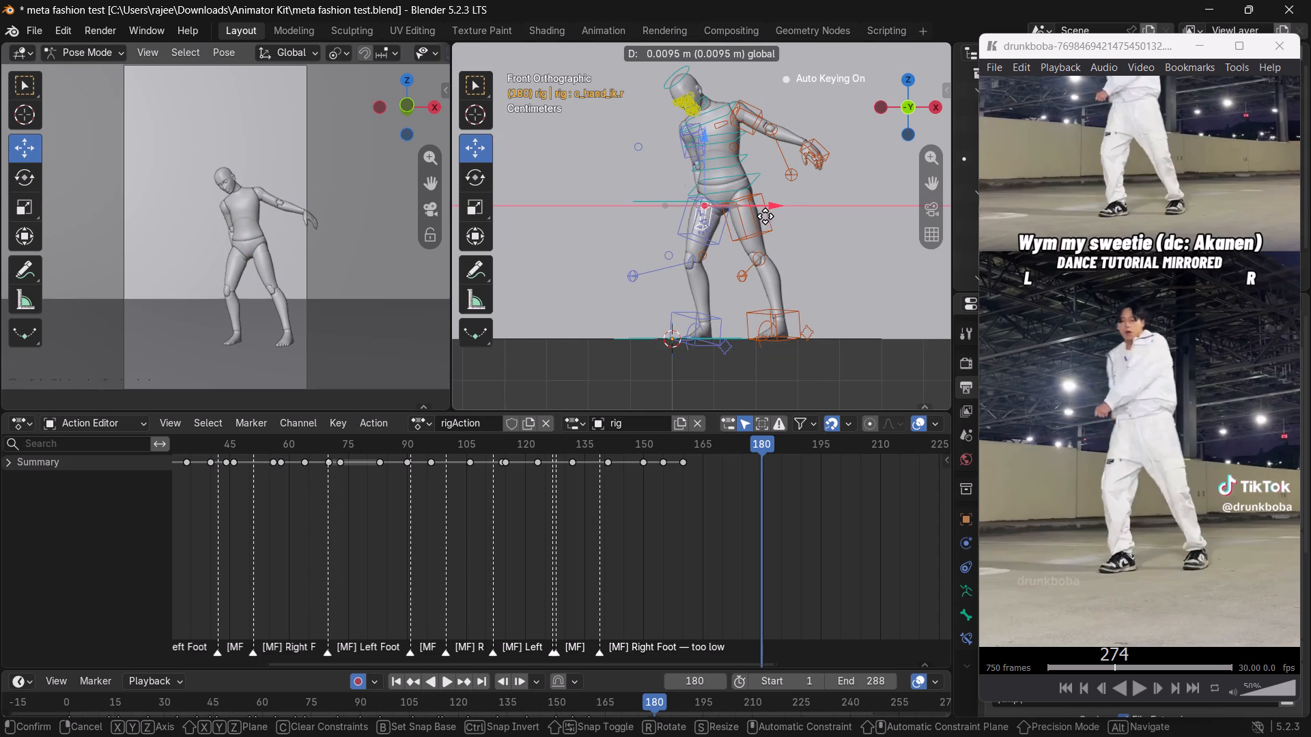
{"action": "left_click_drag", "start_coordinate": [765, 216], "coordinate": [763, 215]}
Move the left-hand control c_hand_ik.l about 0.024 m toward the character's right and 0.011 m down, in front of the pelvis.
{"action": "left_click", "coordinate": [811, 140]}
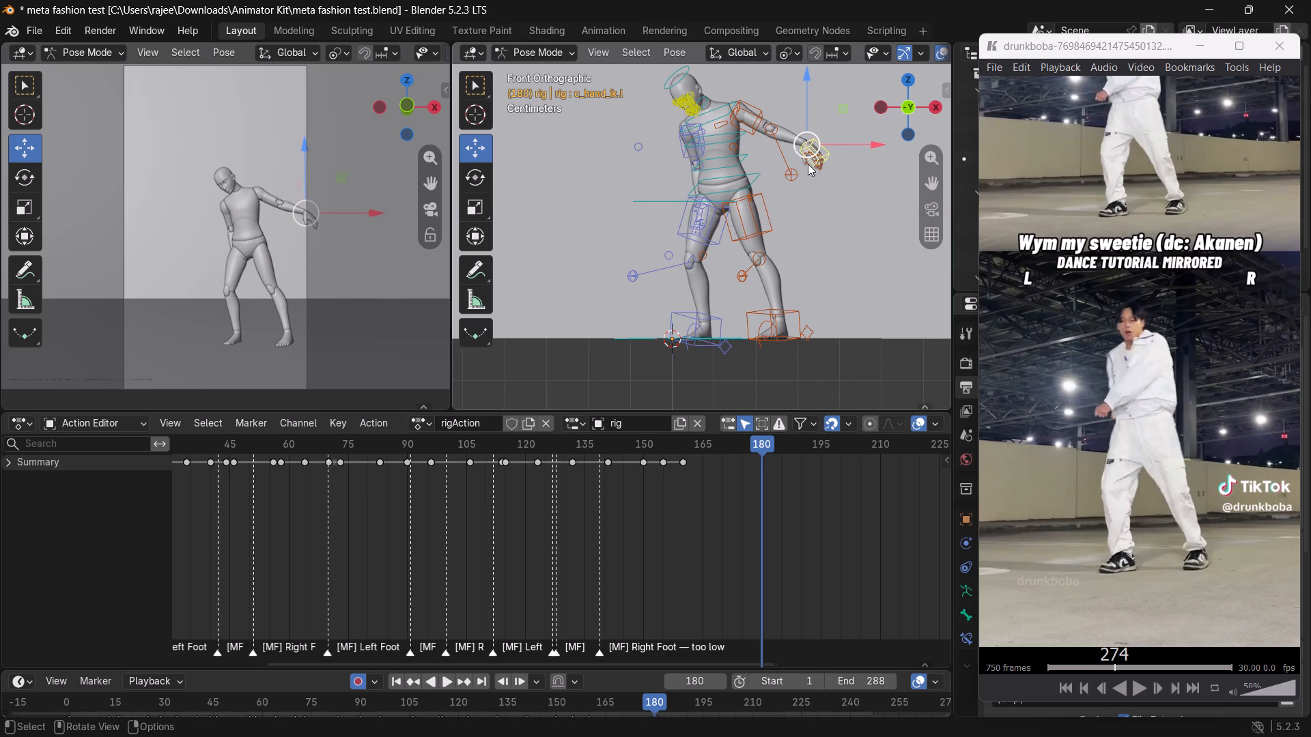
{"action": "left_click_drag", "start_coordinate": [847, 109], "coordinate": [737, 151]}
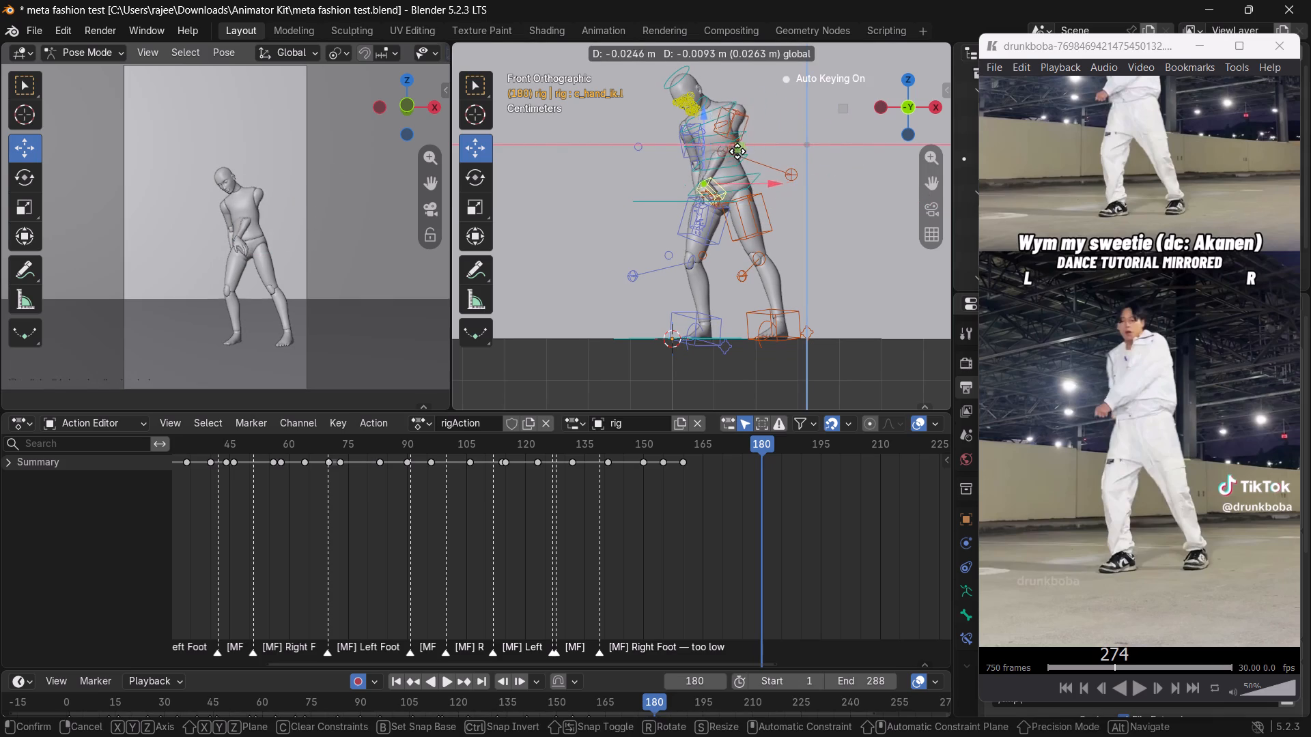
{"action": "left_click_drag", "start_coordinate": [737, 151], "coordinate": [744, 156]}
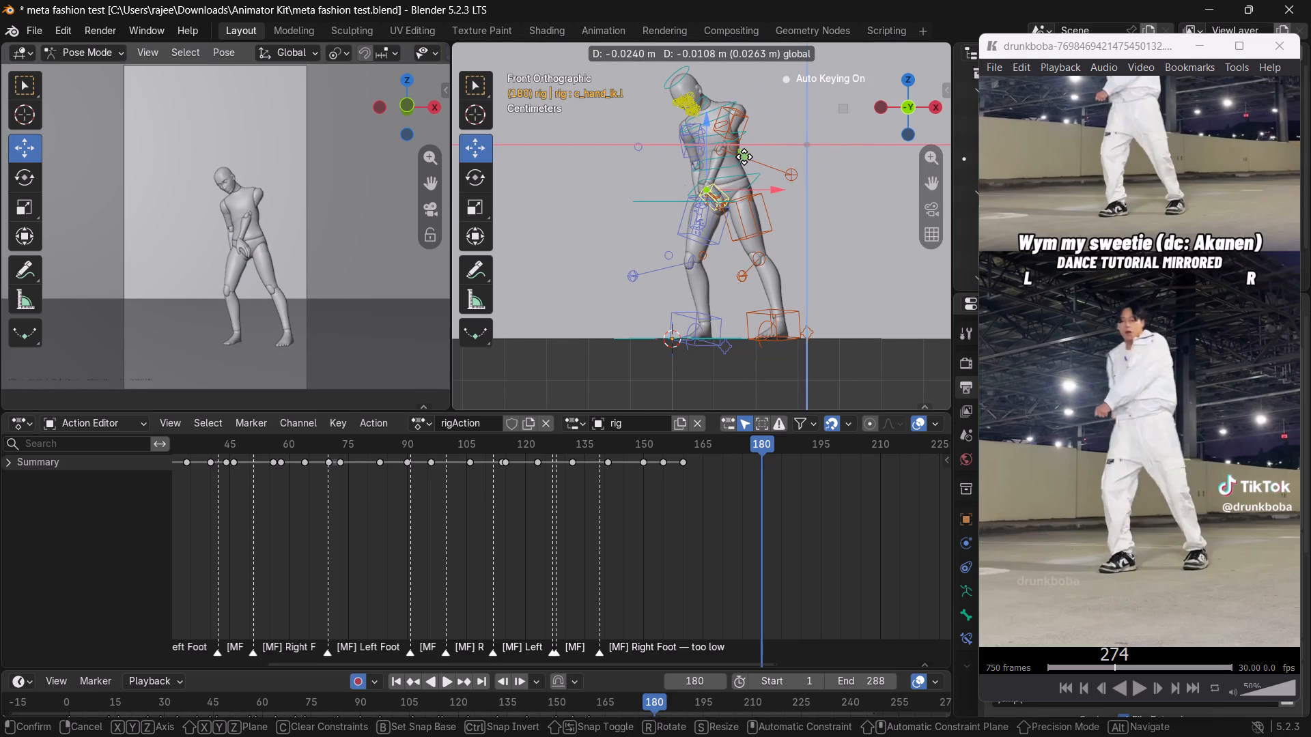
{"action": "left_click_drag", "start_coordinate": [744, 156], "coordinate": [743, 156]}
Rotate the c_hand_ik.l control clockwise in front view so the left hand's fingers swing toward the character's right.
{"action": "scroll", "coordinate": [739, 195], "scroll_direction": "up", "scroll_amount": 3}
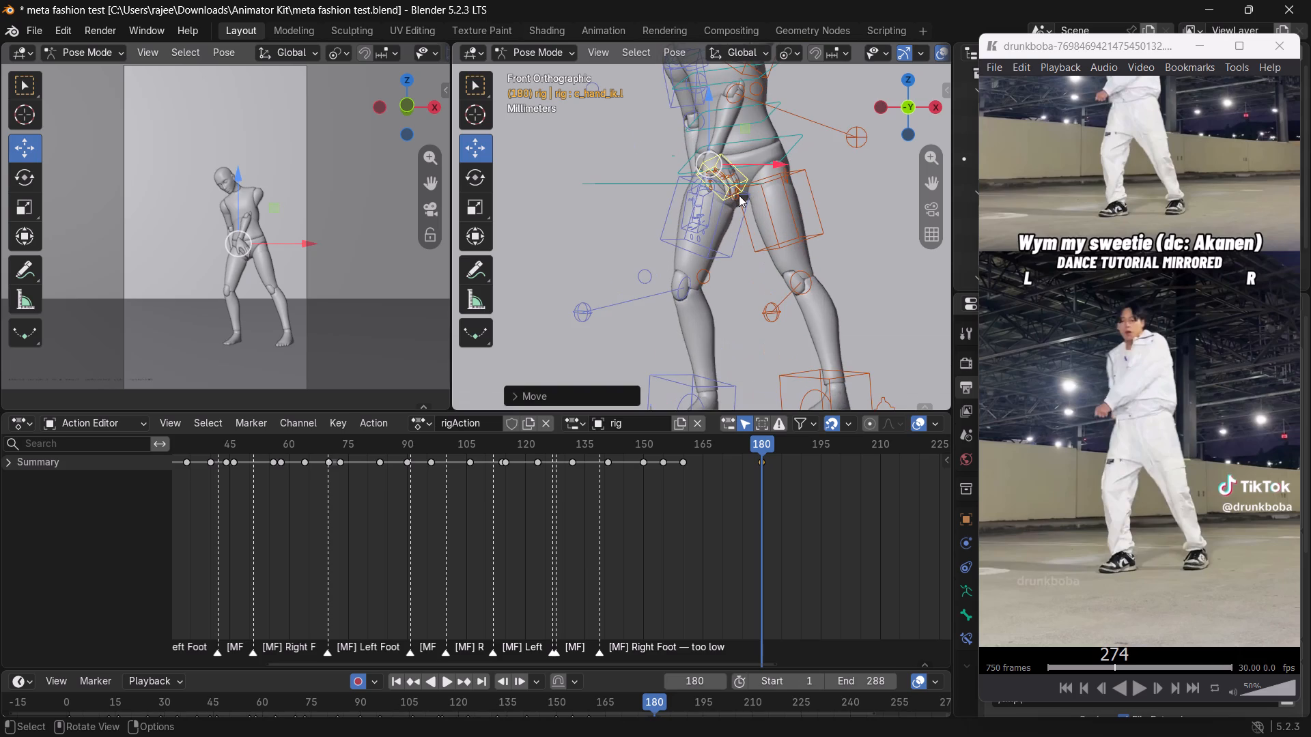
{"action": "key", "text": "e"}
{"action": "left_click_drag", "start_coordinate": [748, 119], "coordinate": [764, 160]}
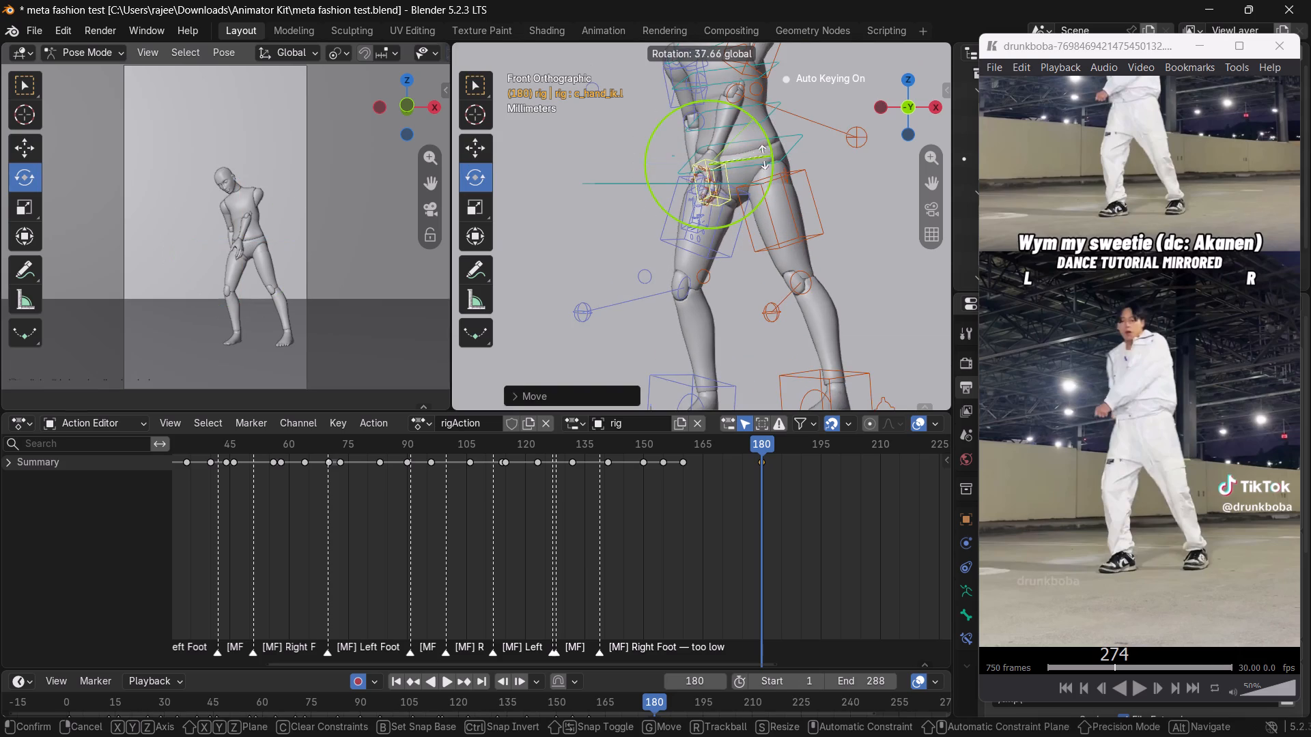
{"action": "left_click_drag", "start_coordinate": [764, 160], "coordinate": [768, 191]}
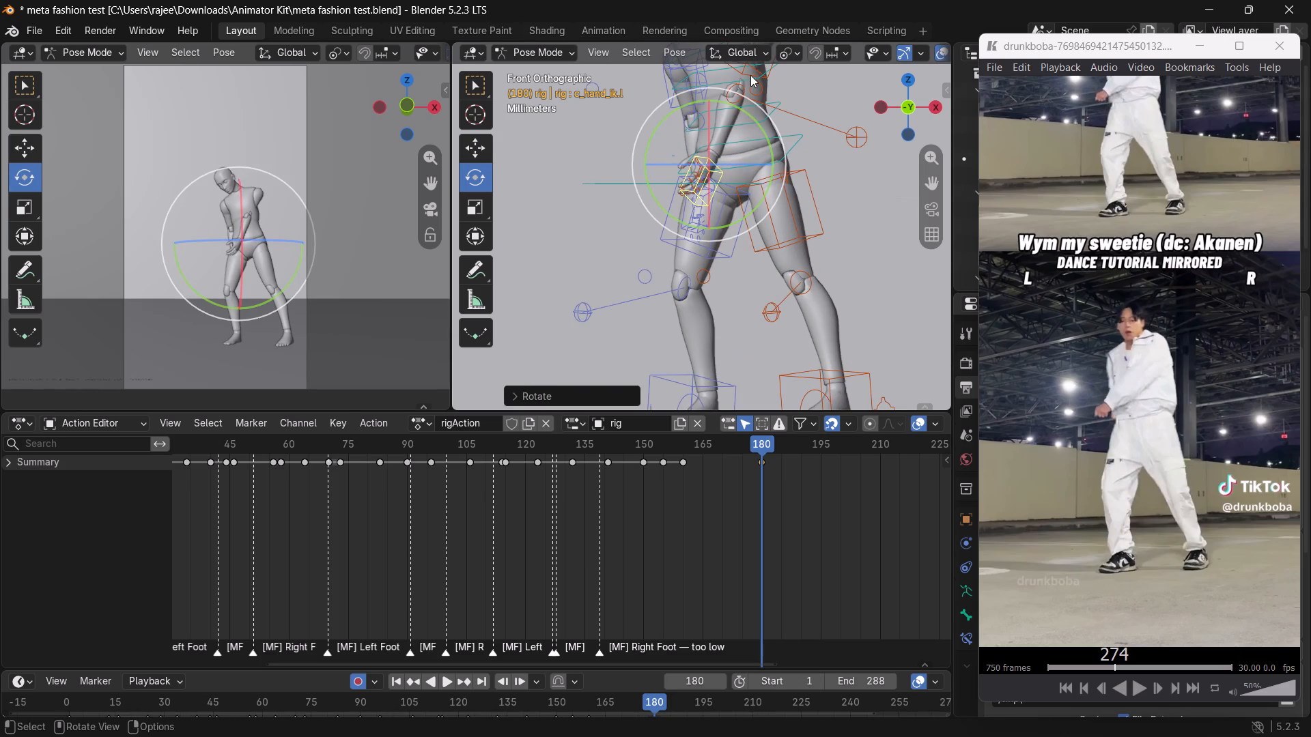
Set the transform orientation to Local and twist the c_hand_ik.l control around its local Y axis.
{"action": "left_click", "coordinate": [750, 59]}
{"action": "left_click", "coordinate": [733, 124]}
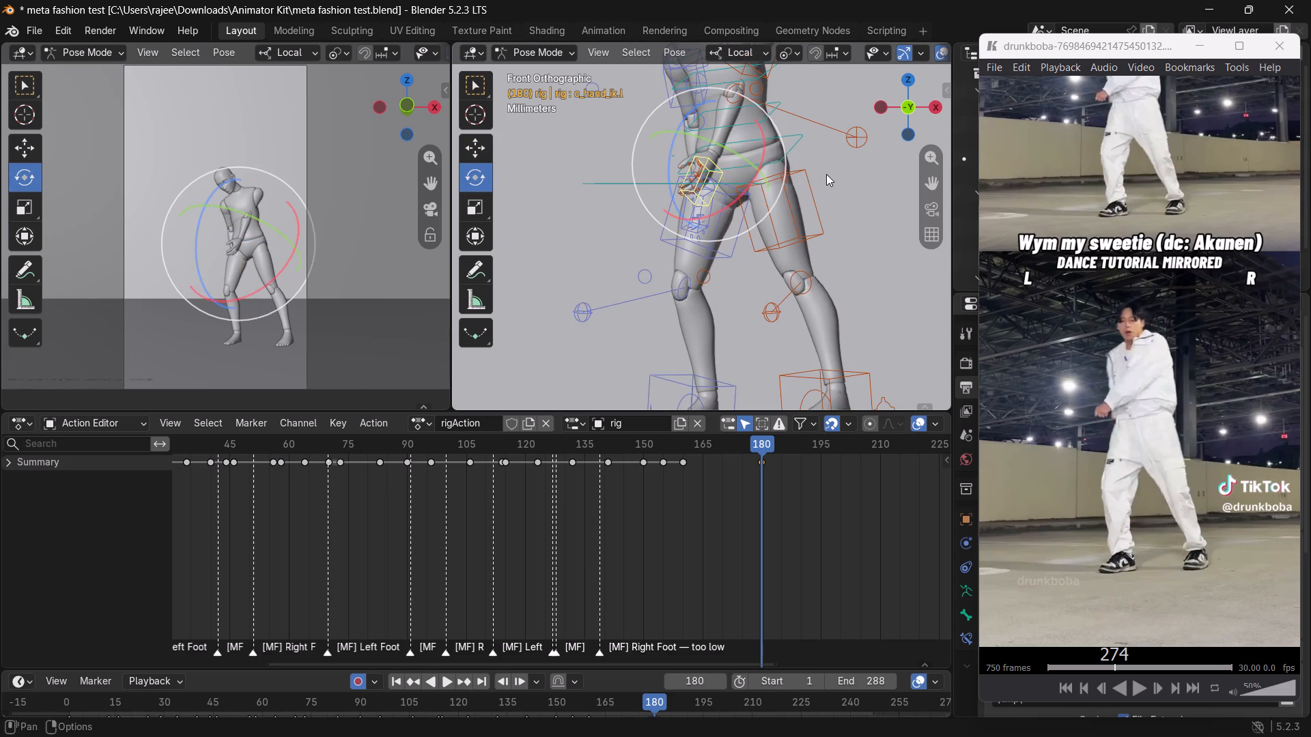
{"action": "left_click", "coordinate": [826, 174]}
{"action": "left_click_drag", "start_coordinate": [728, 158], "coordinate": [691, 134]}
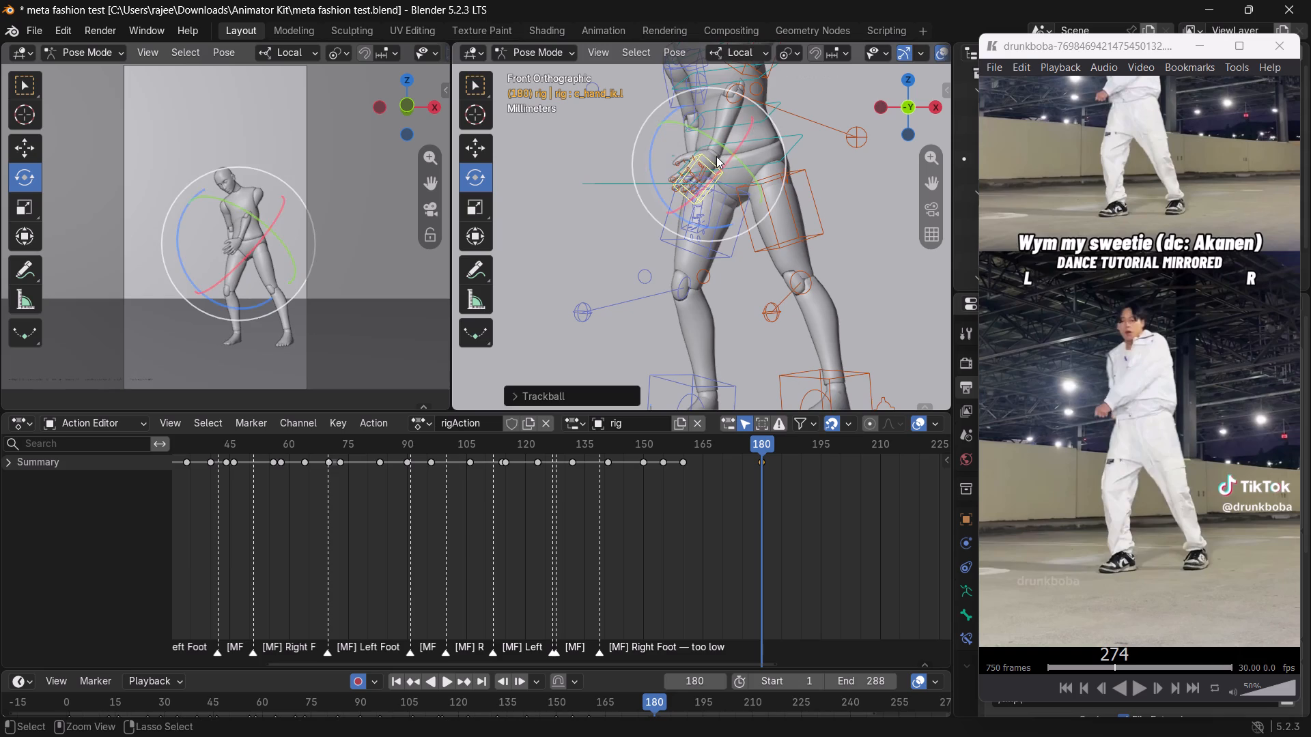
{"action": "key", "text": "ctrl+z"}
{"action": "left_click_drag", "start_coordinate": [721, 148], "coordinate": [703, 139]}
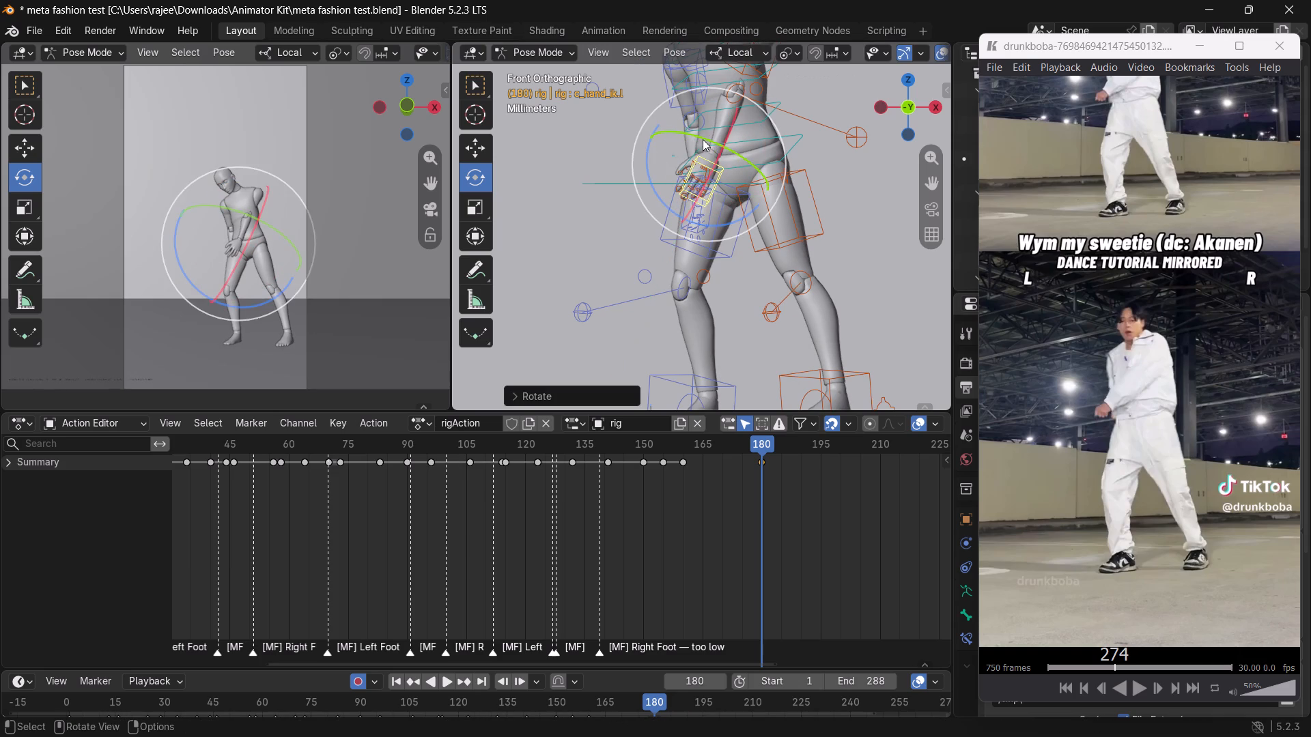
Move the left elbow pole c_arms_pole.l about -0.03 m along its local Z, and inward toward the body along its local X.
{"action": "key", "text": "w"}
{"action": "scroll", "coordinate": [813, 171], "scroll_direction": "down", "scroll_amount": 2}
{"action": "middle_click_drag", "start_coordinate": [807, 165], "coordinate": [832, 182]}
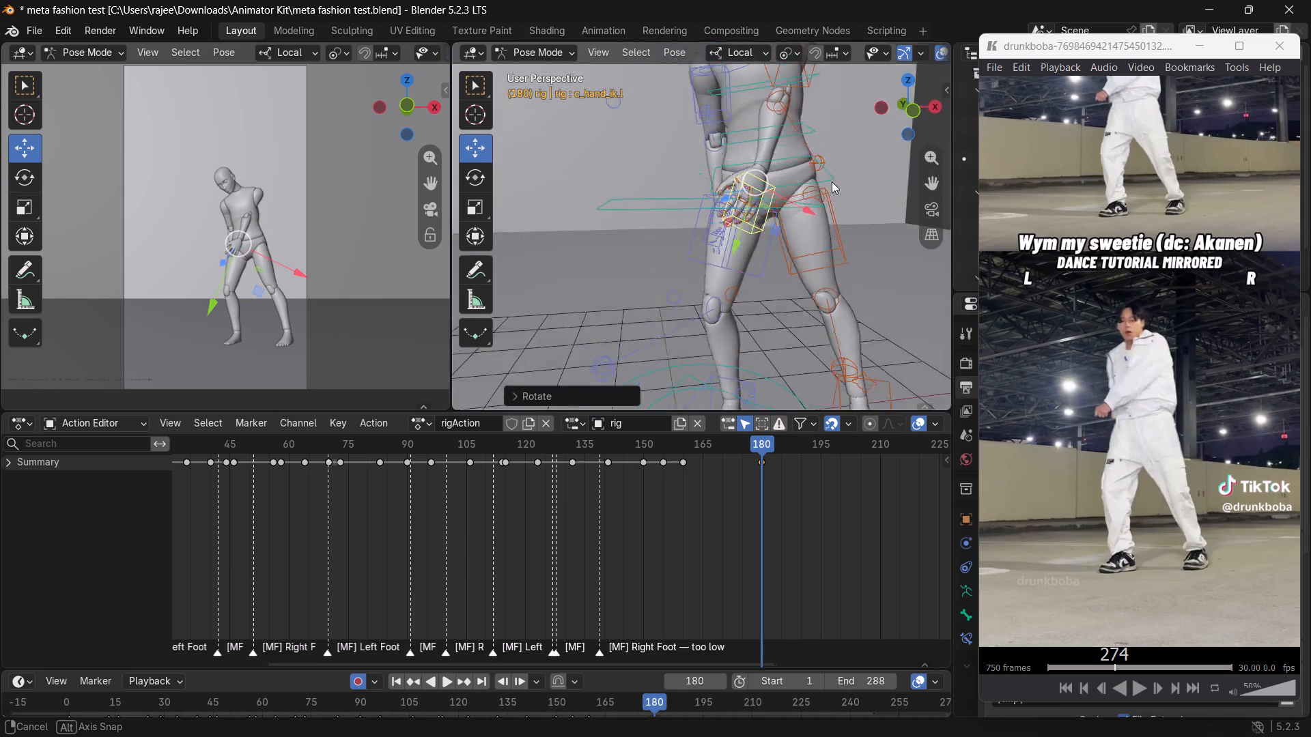
{"action": "middle_click_drag", "start_coordinate": [832, 182], "coordinate": [840, 214]}
{"action": "scroll", "coordinate": [829, 188], "scroll_direction": "down", "scroll_amount": 1}
{"action": "middle_click_drag", "start_coordinate": [821, 176], "coordinate": [791, 200]}
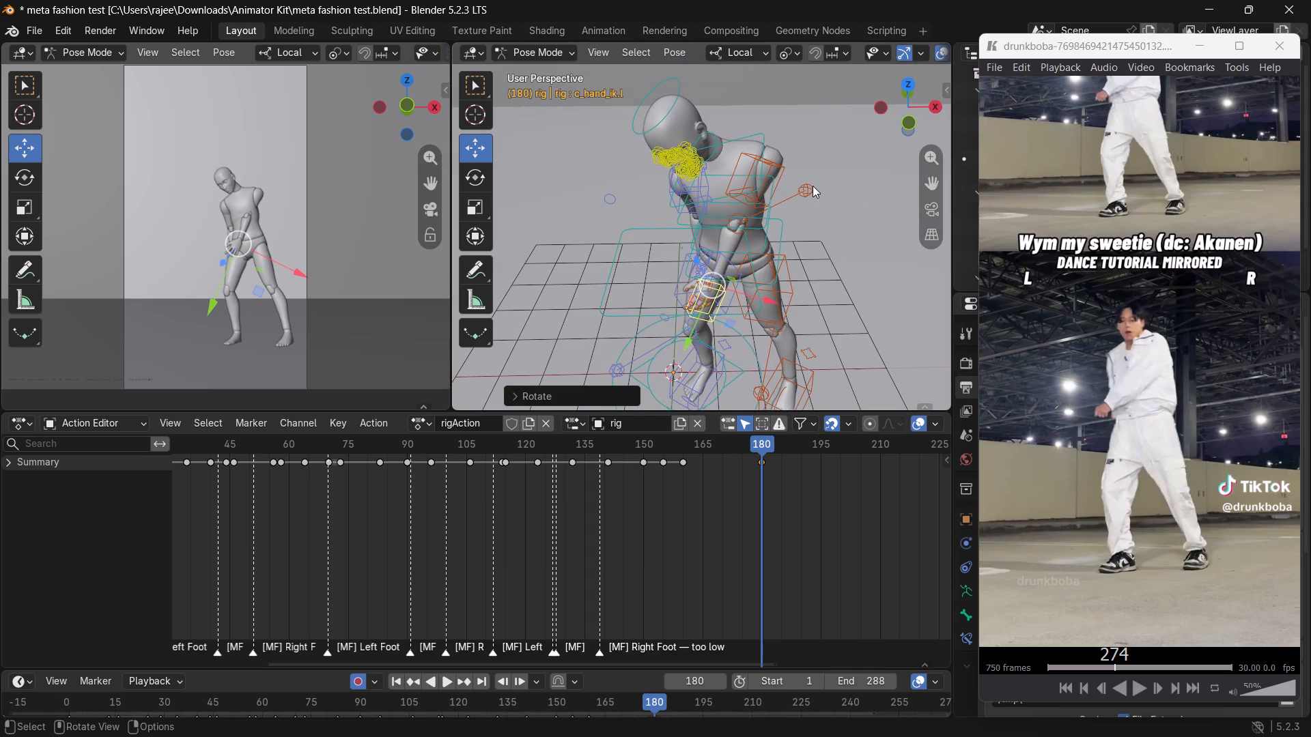
{"action": "left_click", "coordinate": [813, 186]}
{"action": "left_click_drag", "start_coordinate": [794, 166], "coordinate": [842, 259]}
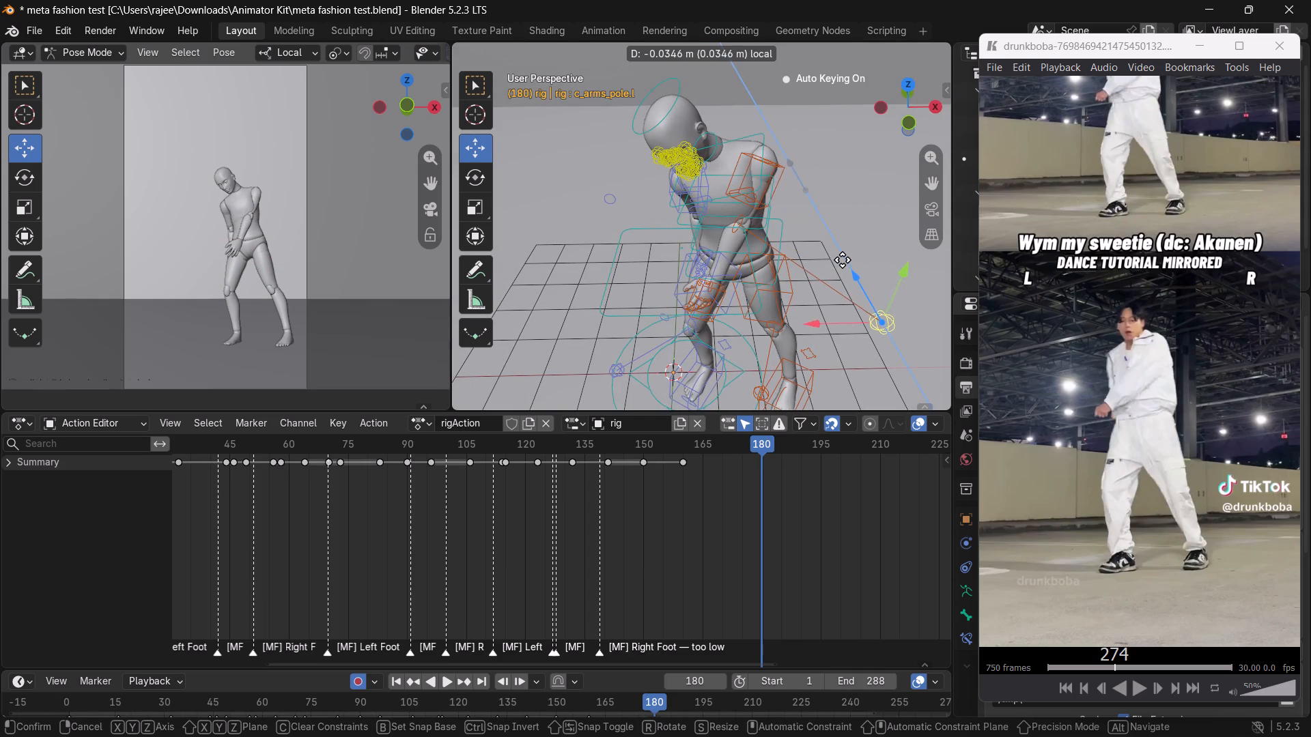
{"action": "left_click_drag", "start_coordinate": [842, 259], "coordinate": [837, 250]}
{"action": "left_click_drag", "start_coordinate": [808, 300], "coordinate": [756, 302]}
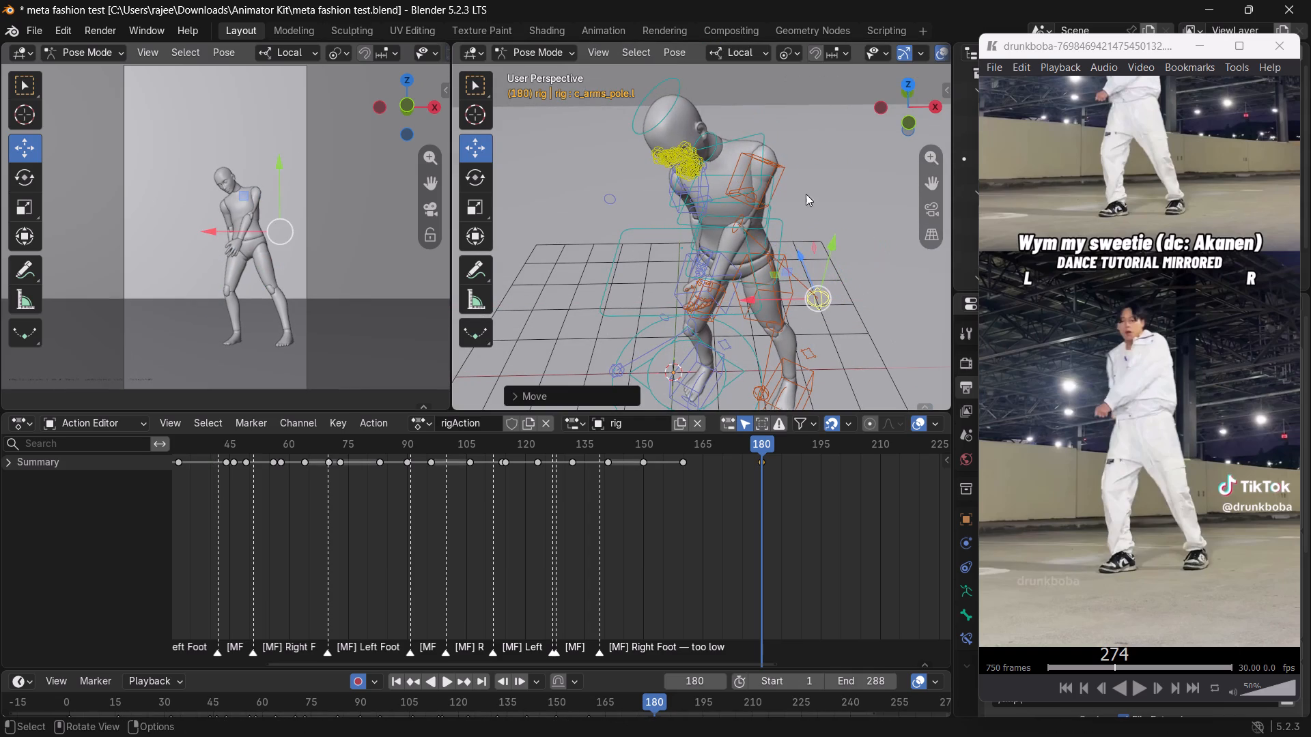
Adjust the upper chest twist by rotating the c_spine_04.x control around its local Y axis.
{"action": "left_click", "coordinate": [909, 128]}
{"action": "middle_click_drag", "start_coordinate": [799, 222], "coordinate": [800, 265], "text": "shift"}
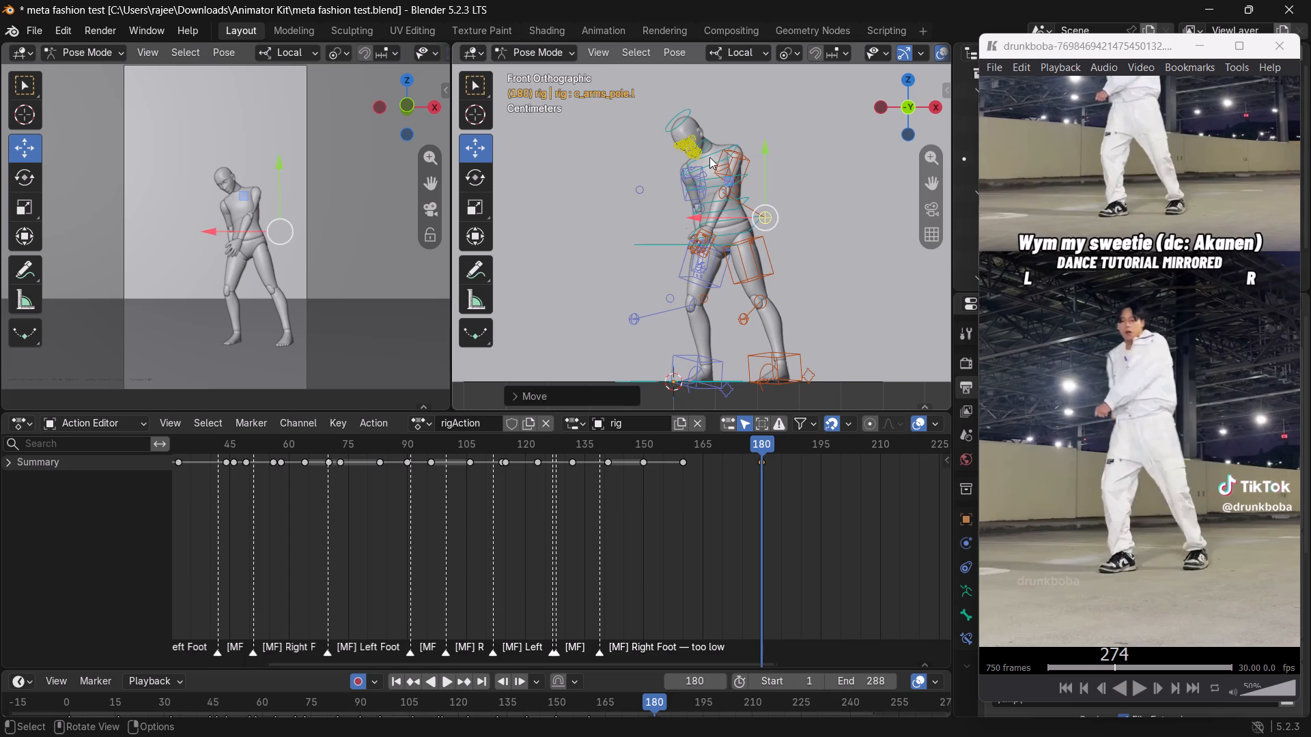
{"action": "left_click", "coordinate": [709, 156]}
{"action": "middle_click_drag", "start_coordinate": [717, 171], "coordinate": [737, 259]}
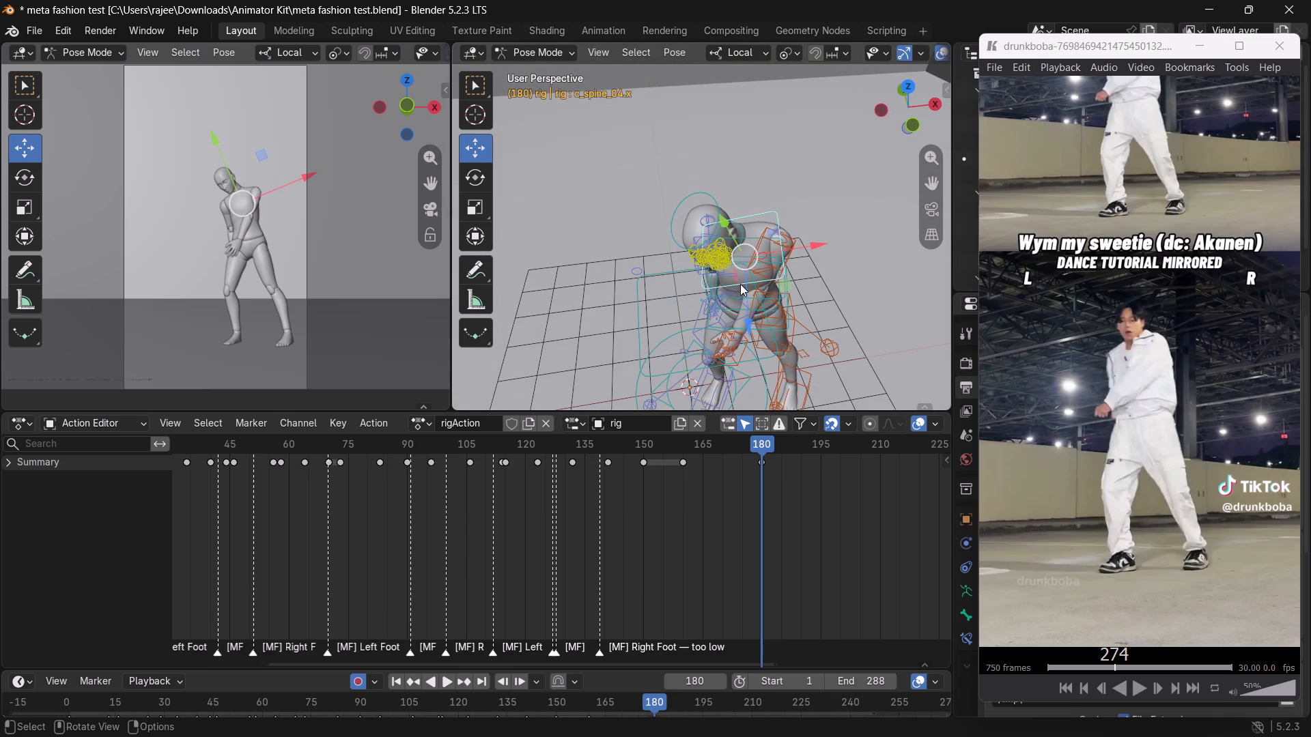
{"action": "key", "text": "e"}
{"action": "left_click_drag", "start_coordinate": [787, 300], "coordinate": [774, 308]}
{"action": "left_click", "coordinate": [910, 130]}
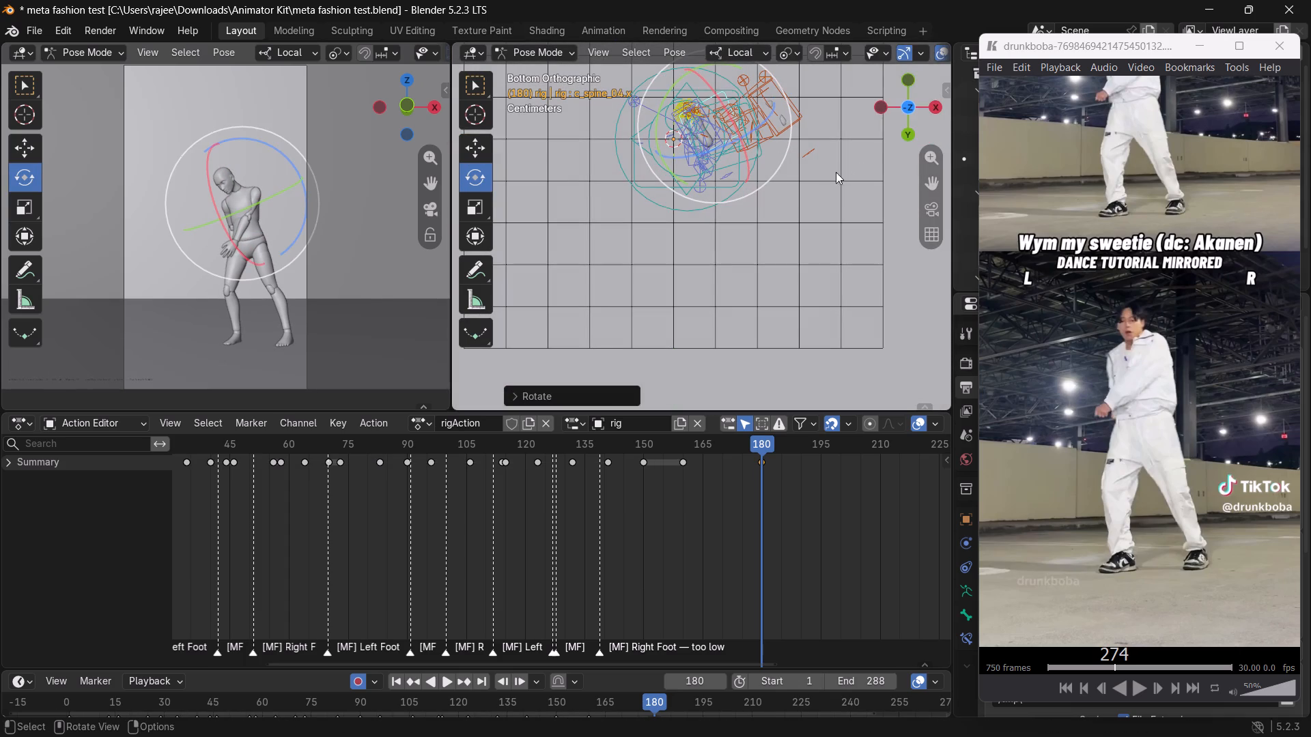
{"action": "left_click", "coordinate": [910, 81]}
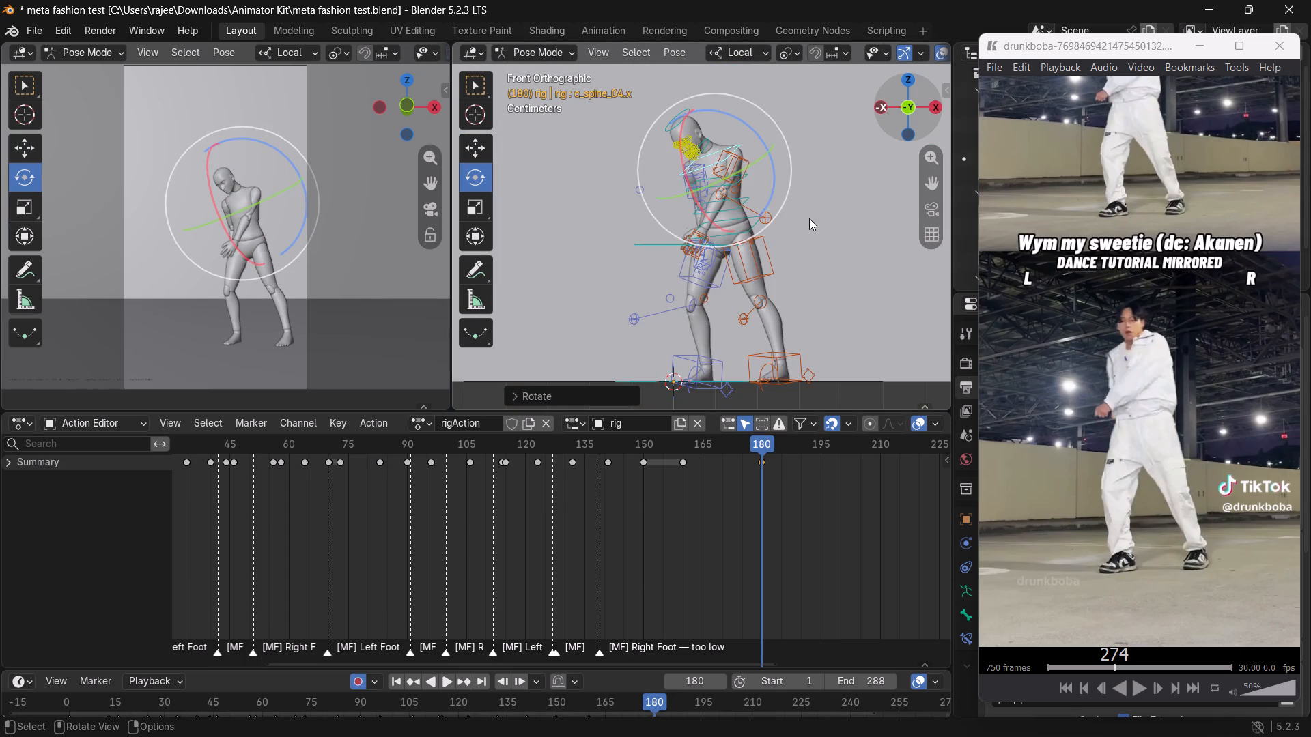
{"action": "middle_click_drag", "start_coordinate": [809, 218], "coordinate": [818, 246], "text": "shift"}
{"action": "scroll", "coordinate": [815, 251], "scroll_direction": "up", "scroll_amount": 1}
{"action": "left_click_drag", "start_coordinate": [746, 198], "coordinate": [750, 195]}
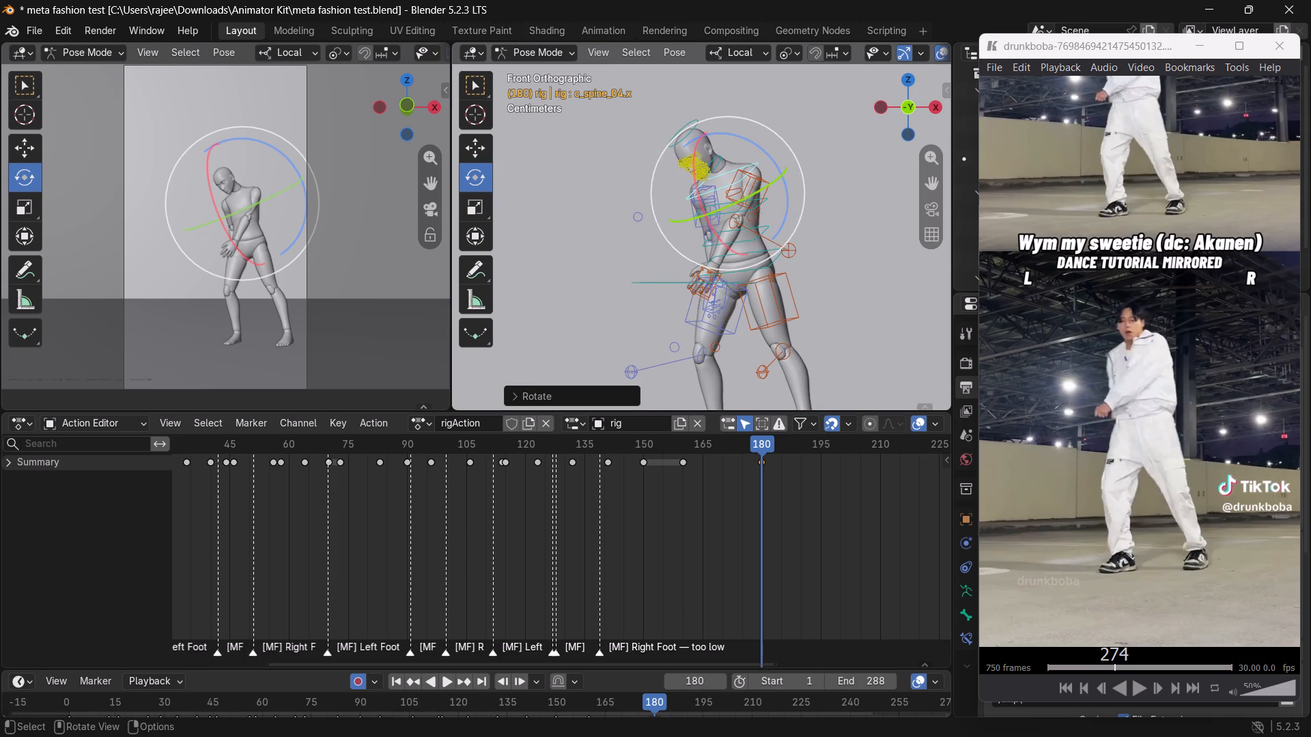
{"action": "left_click_drag", "start_coordinate": [750, 195], "coordinate": [752, 192]}
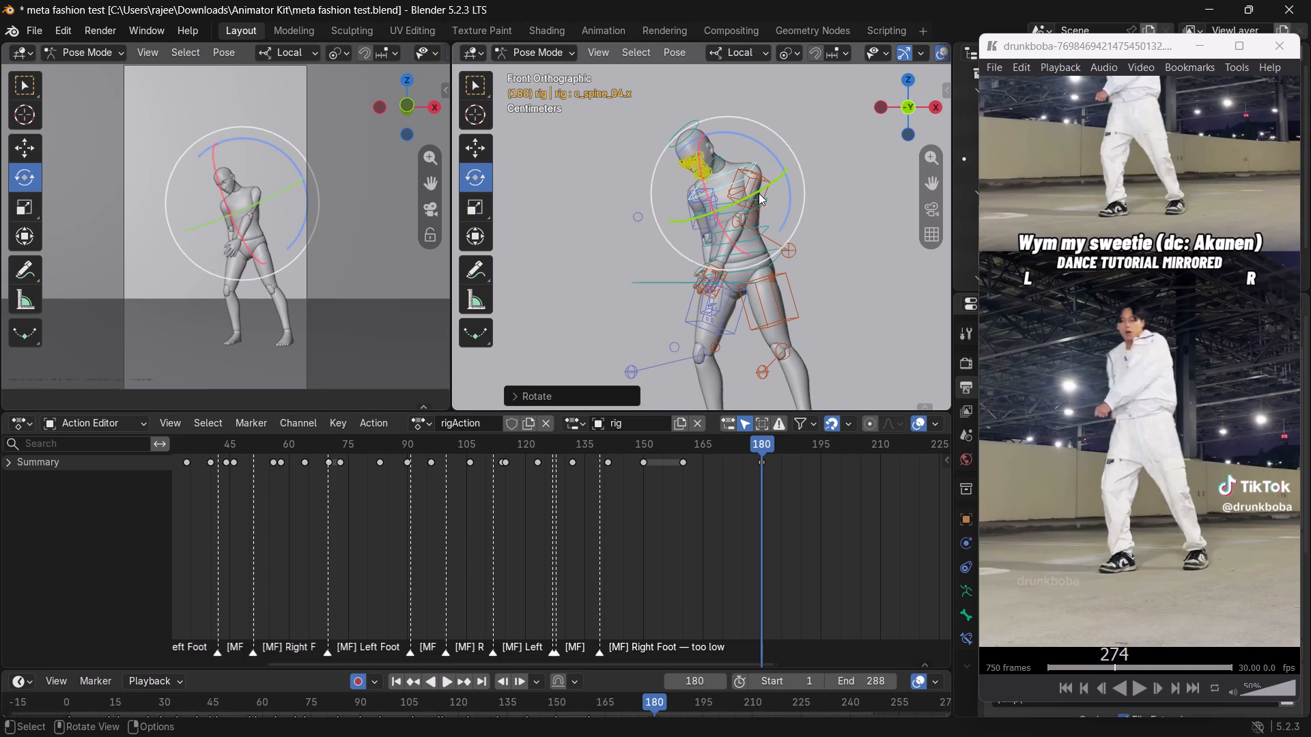
{"action": "left_click", "coordinate": [847, 229]}
Set the transform orientation to Global and move the c_hand_ik.l control slightly up and toward the character's right.
{"action": "left_click", "coordinate": [709, 263]}
{"action": "key", "text": "w"}
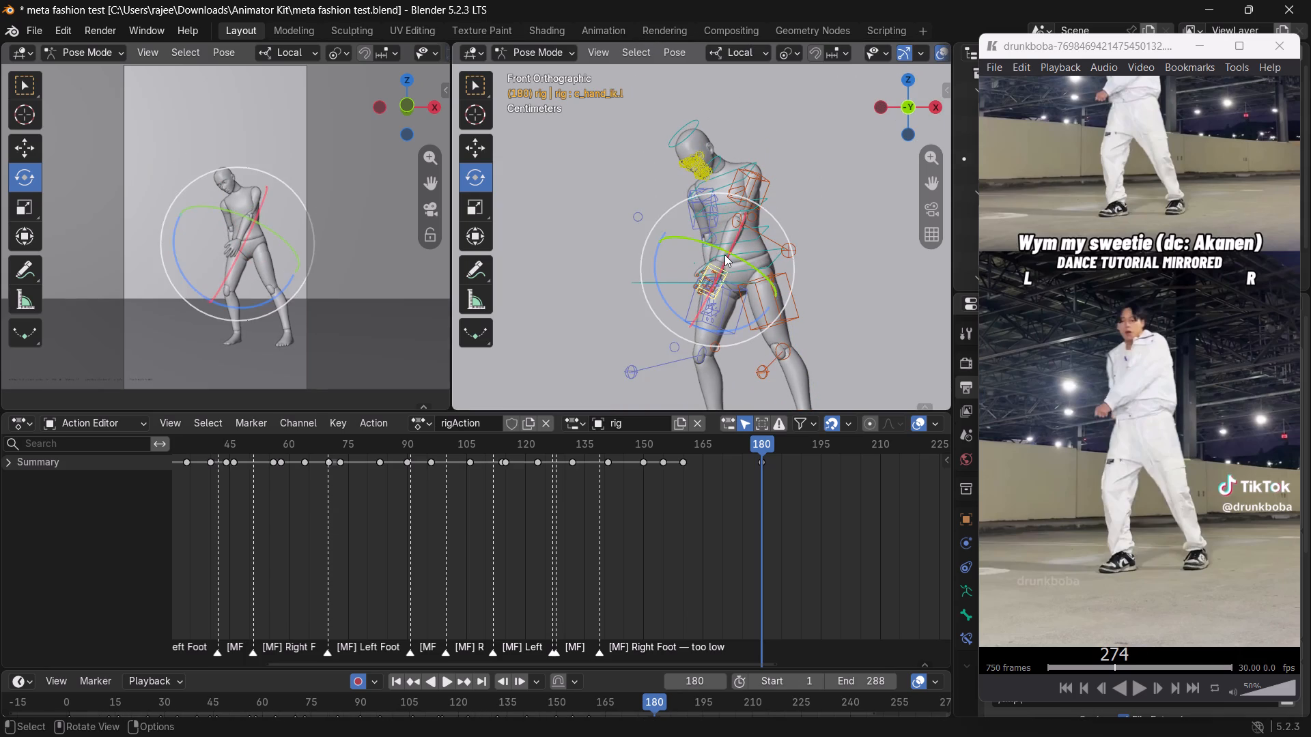
{"action": "left_click", "coordinate": [731, 52]}
{"action": "double_click", "coordinate": [739, 93]}
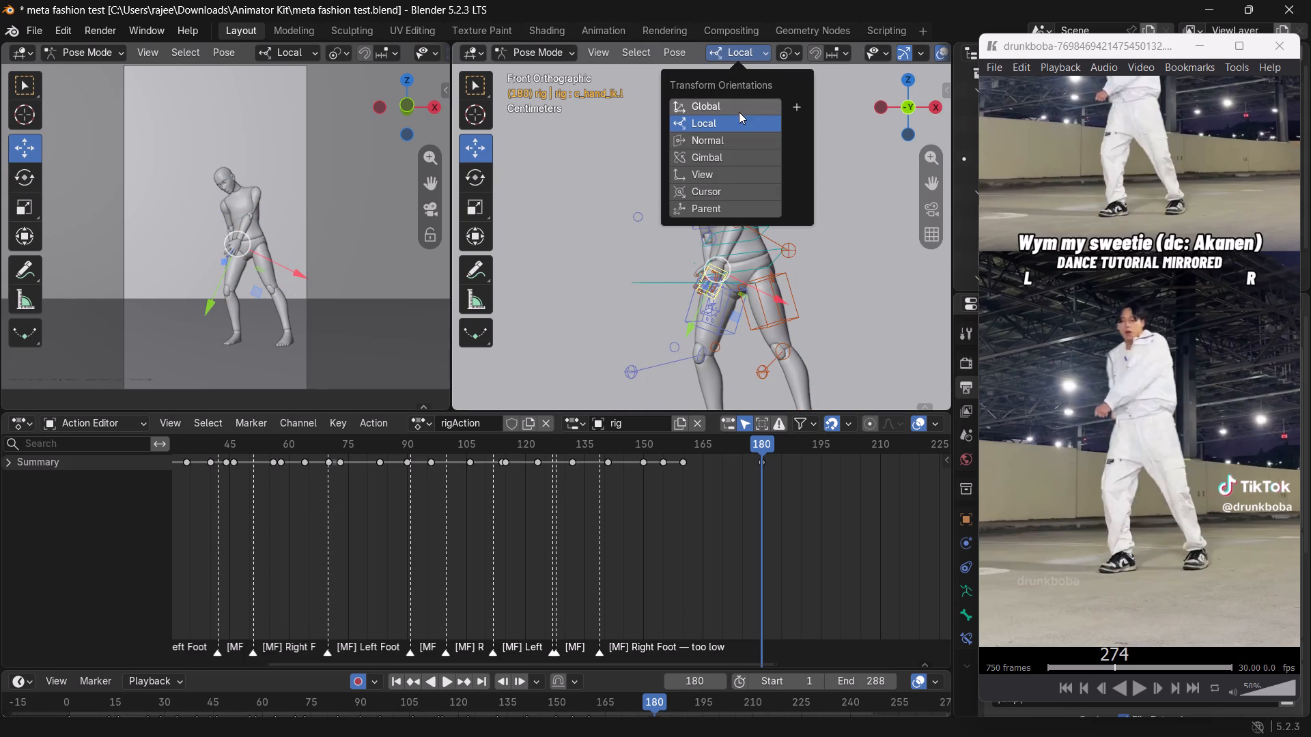
{"action": "left_click", "coordinate": [739, 112]}
{"action": "left_click", "coordinate": [843, 242]}
{"action": "left_click_drag", "start_coordinate": [752, 231], "coordinate": [755, 218]}
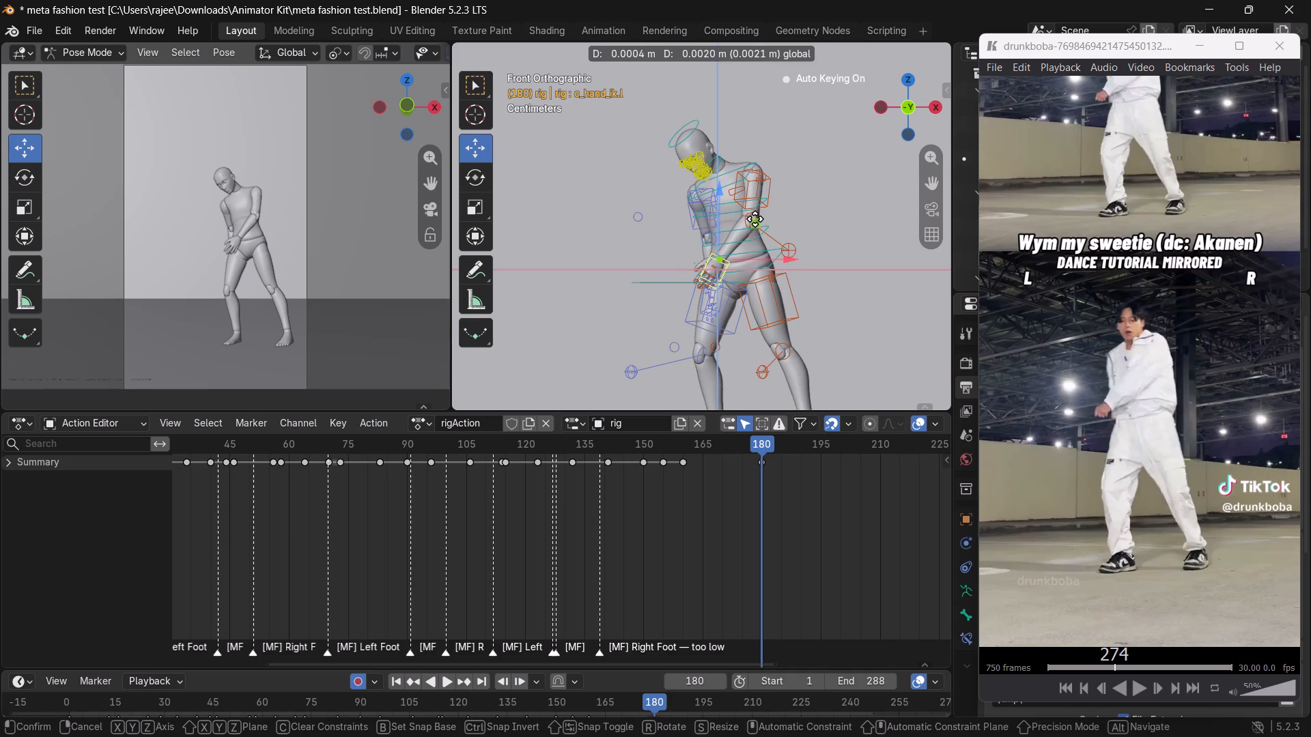
{"action": "left_click_drag", "start_coordinate": [755, 218], "coordinate": [744, 208]}
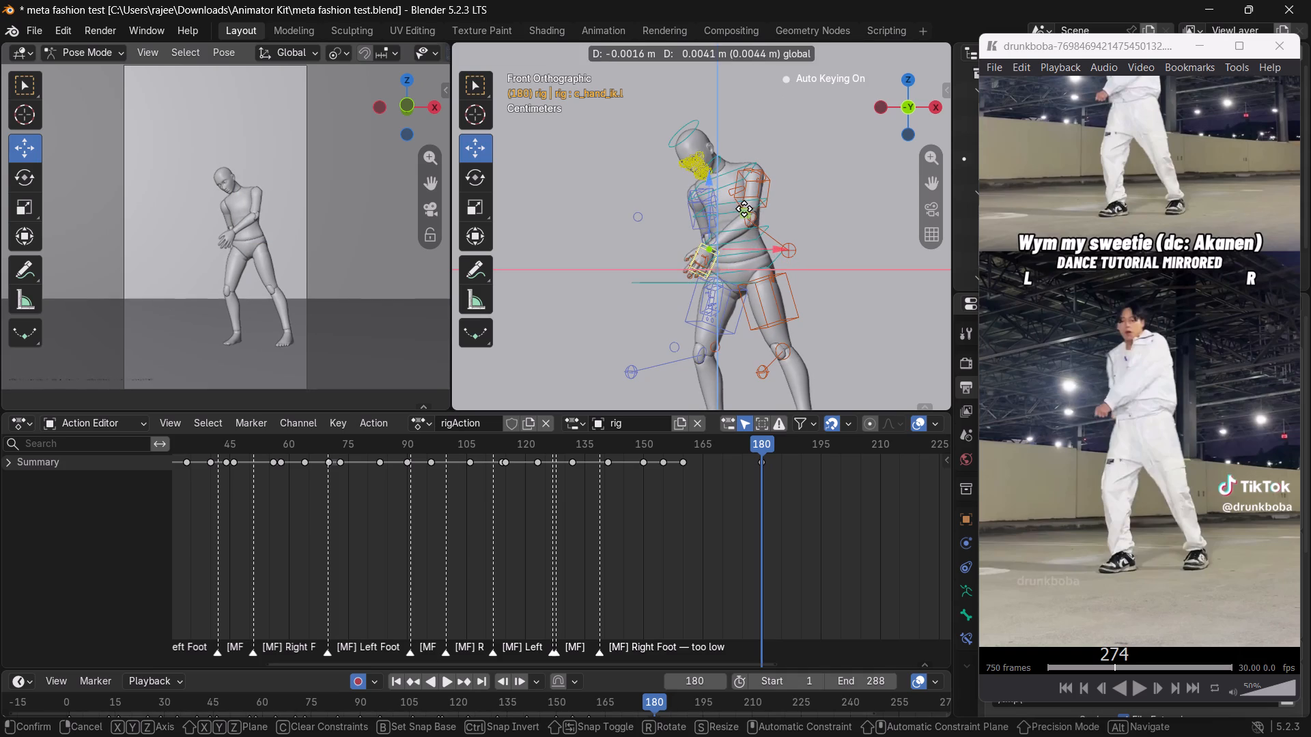
{"action": "left_click_drag", "start_coordinate": [744, 208], "coordinate": [742, 216]}
Raise the left elbow pole c_arms_pole.l straight up along global Z to about lower chest height.
{"action": "left_click", "coordinate": [792, 242]}
{"action": "left_click_drag", "start_coordinate": [789, 199], "coordinate": [789, 187]}
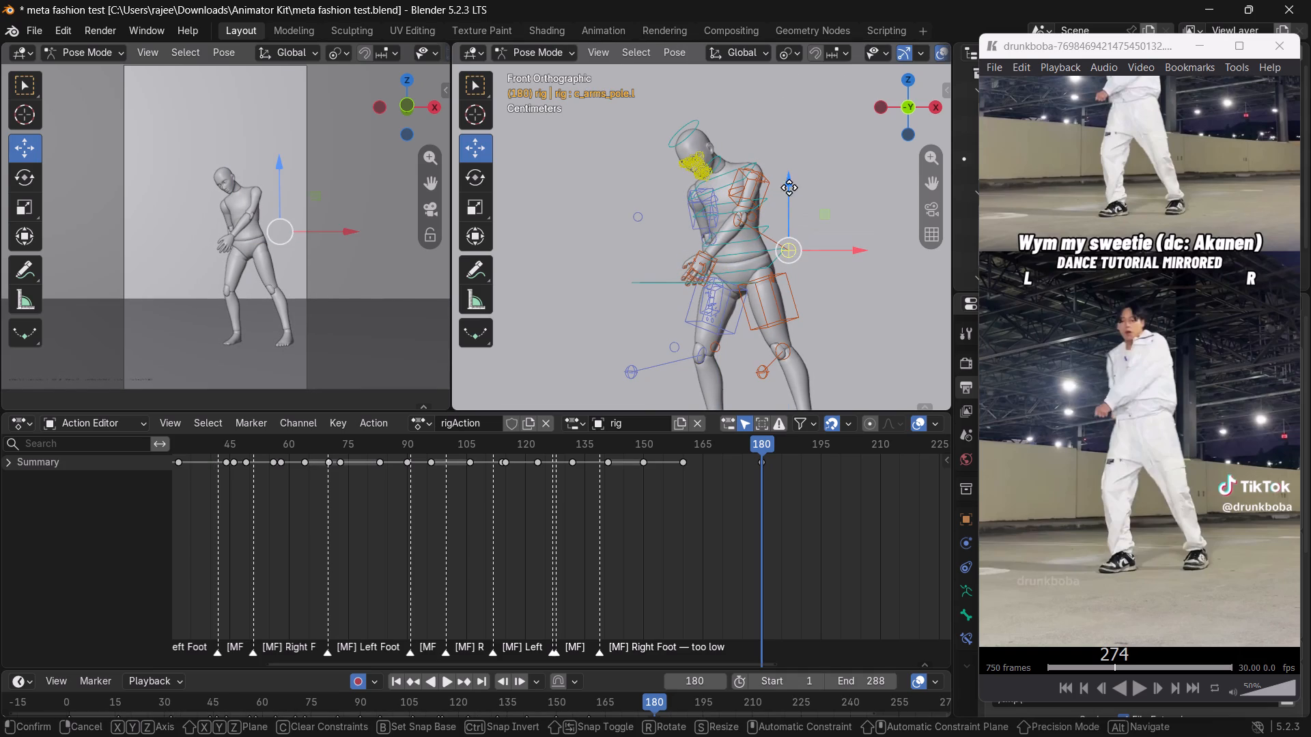
{"action": "left_click_drag", "start_coordinate": [789, 187], "coordinate": [791, 148]}
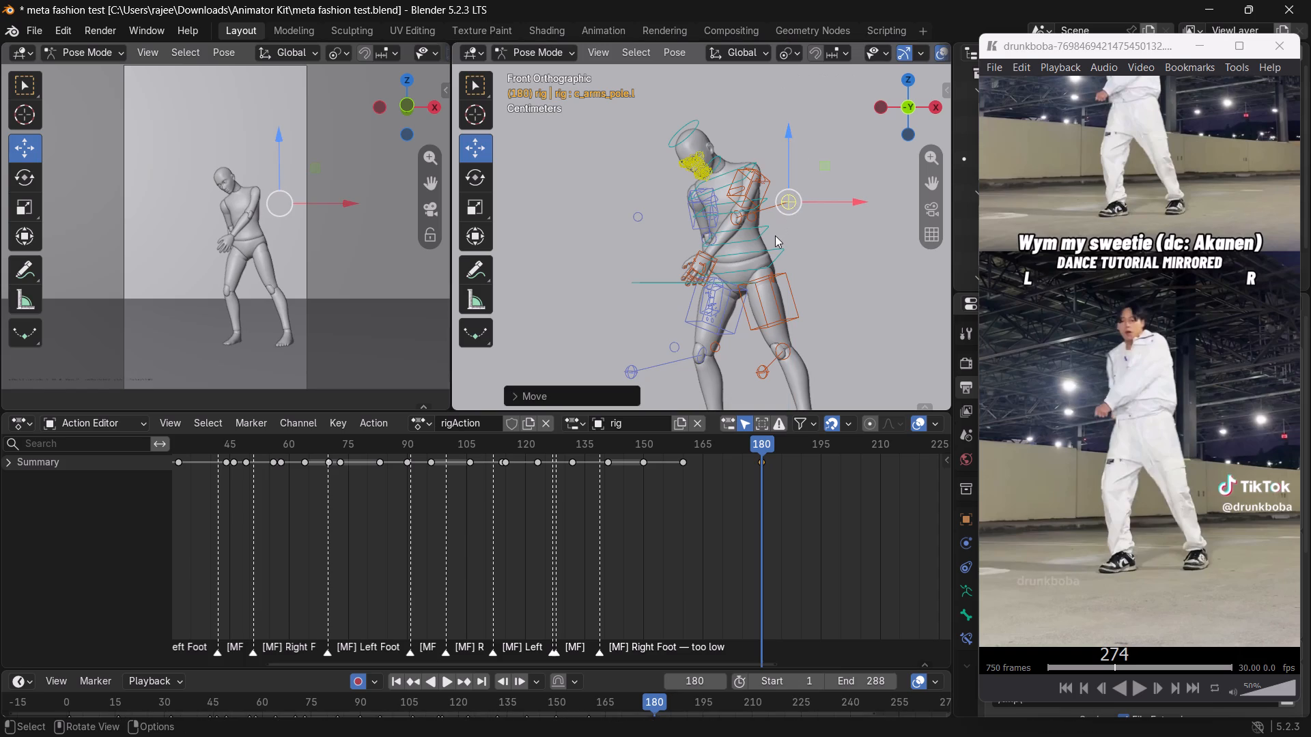
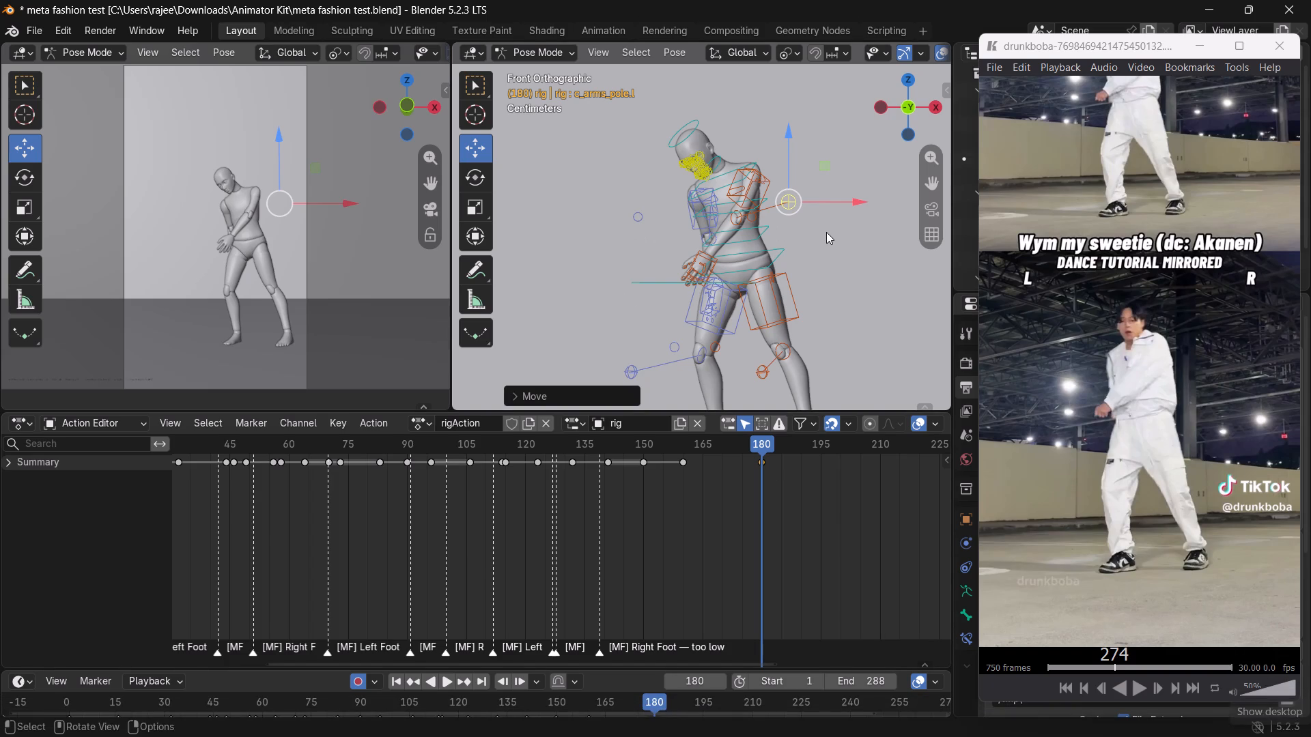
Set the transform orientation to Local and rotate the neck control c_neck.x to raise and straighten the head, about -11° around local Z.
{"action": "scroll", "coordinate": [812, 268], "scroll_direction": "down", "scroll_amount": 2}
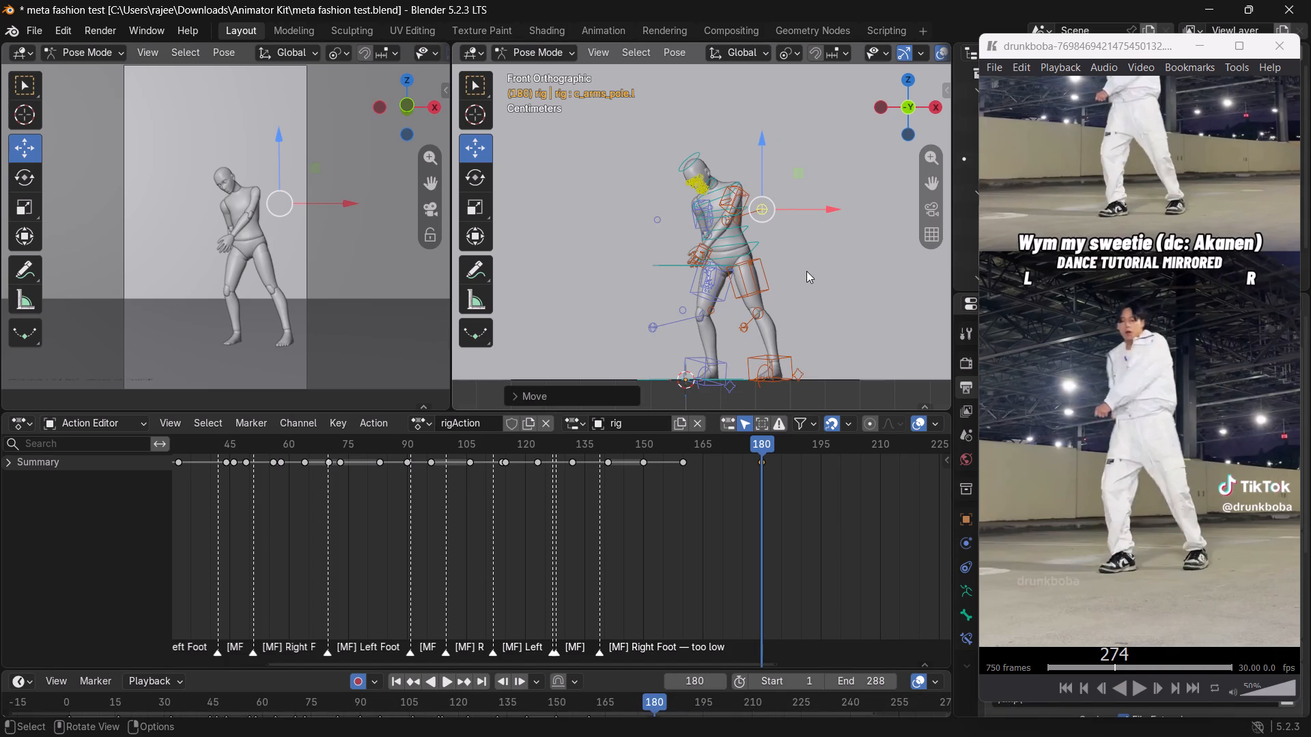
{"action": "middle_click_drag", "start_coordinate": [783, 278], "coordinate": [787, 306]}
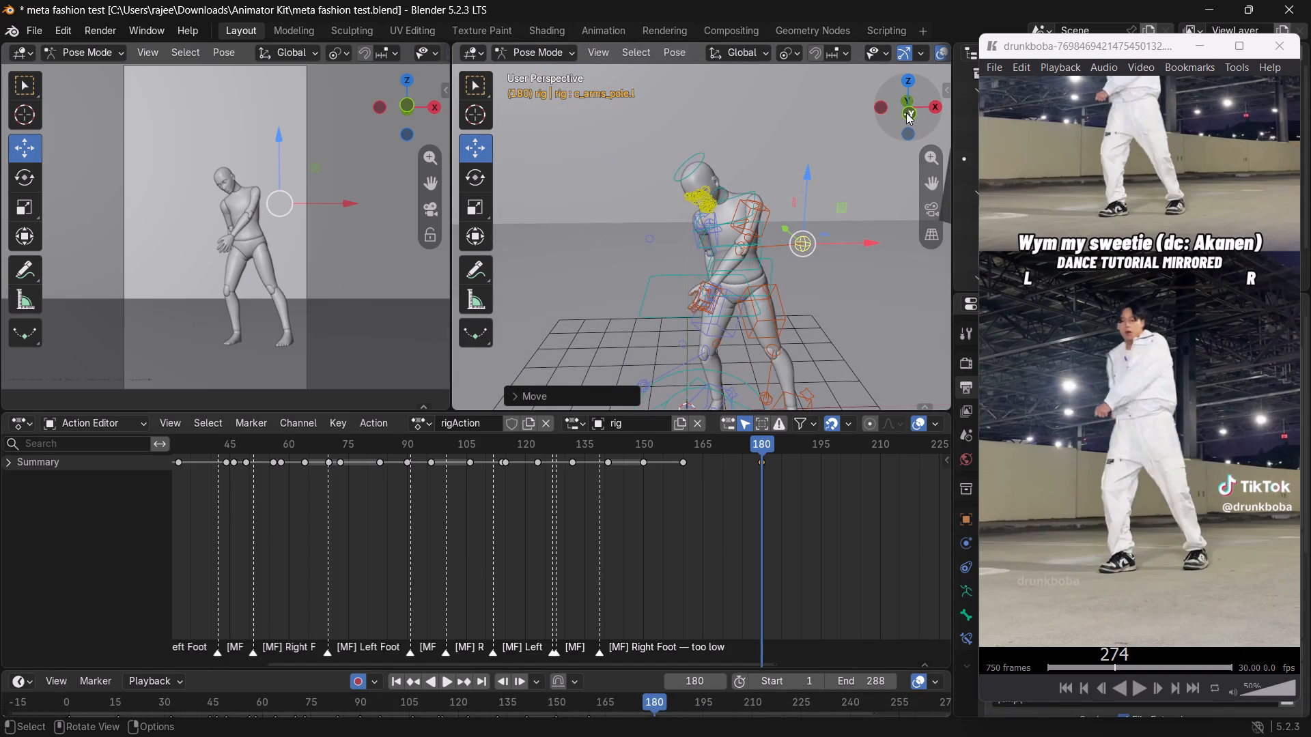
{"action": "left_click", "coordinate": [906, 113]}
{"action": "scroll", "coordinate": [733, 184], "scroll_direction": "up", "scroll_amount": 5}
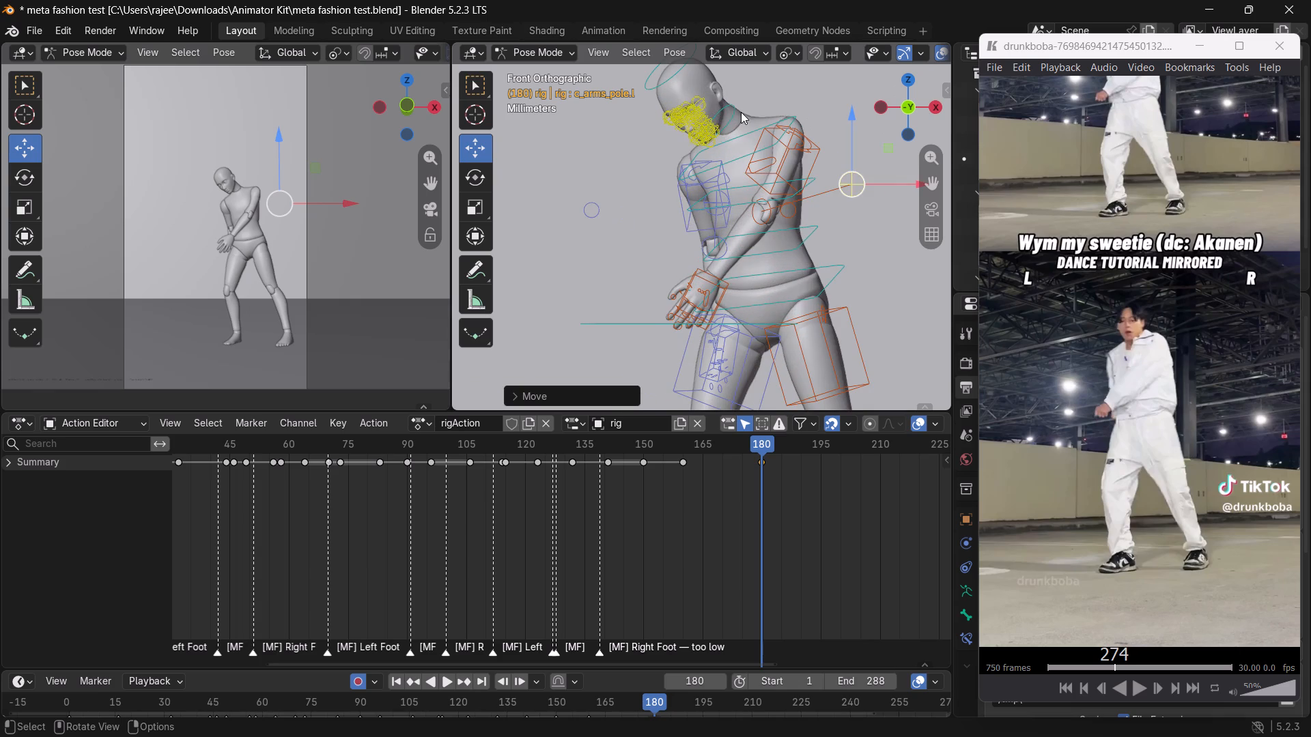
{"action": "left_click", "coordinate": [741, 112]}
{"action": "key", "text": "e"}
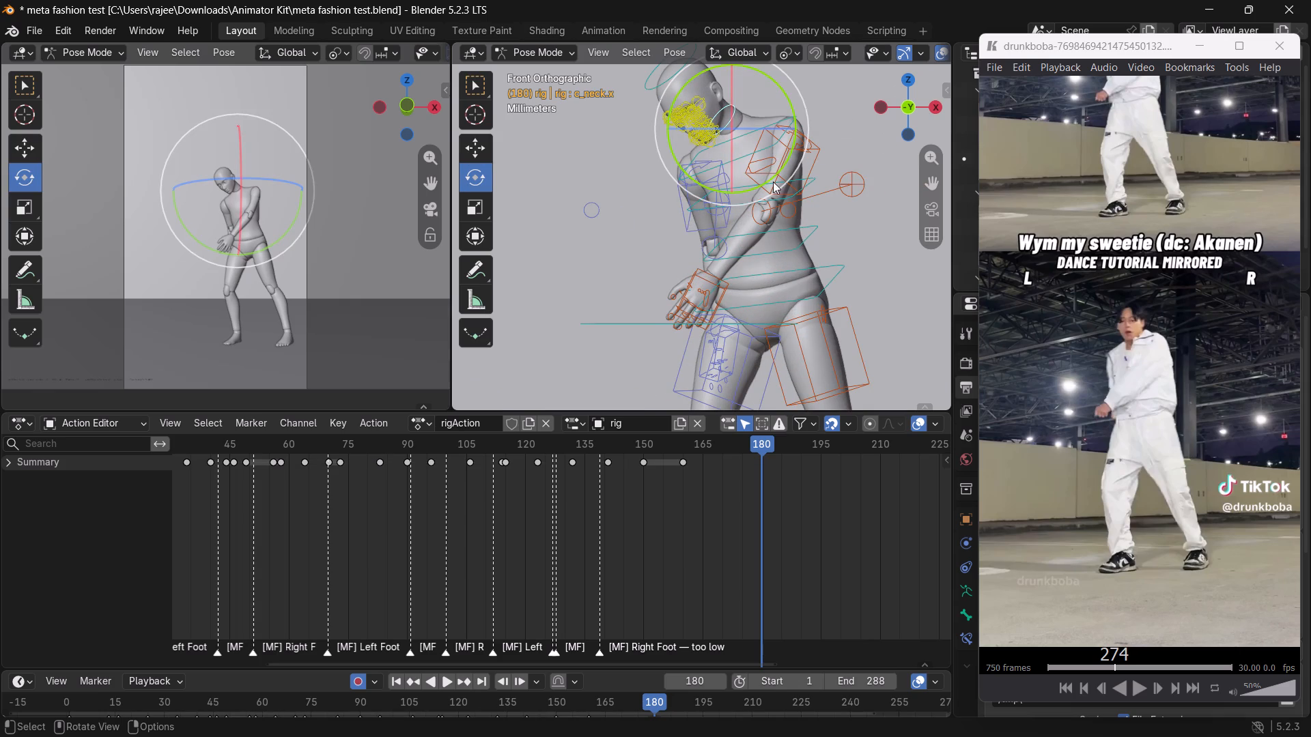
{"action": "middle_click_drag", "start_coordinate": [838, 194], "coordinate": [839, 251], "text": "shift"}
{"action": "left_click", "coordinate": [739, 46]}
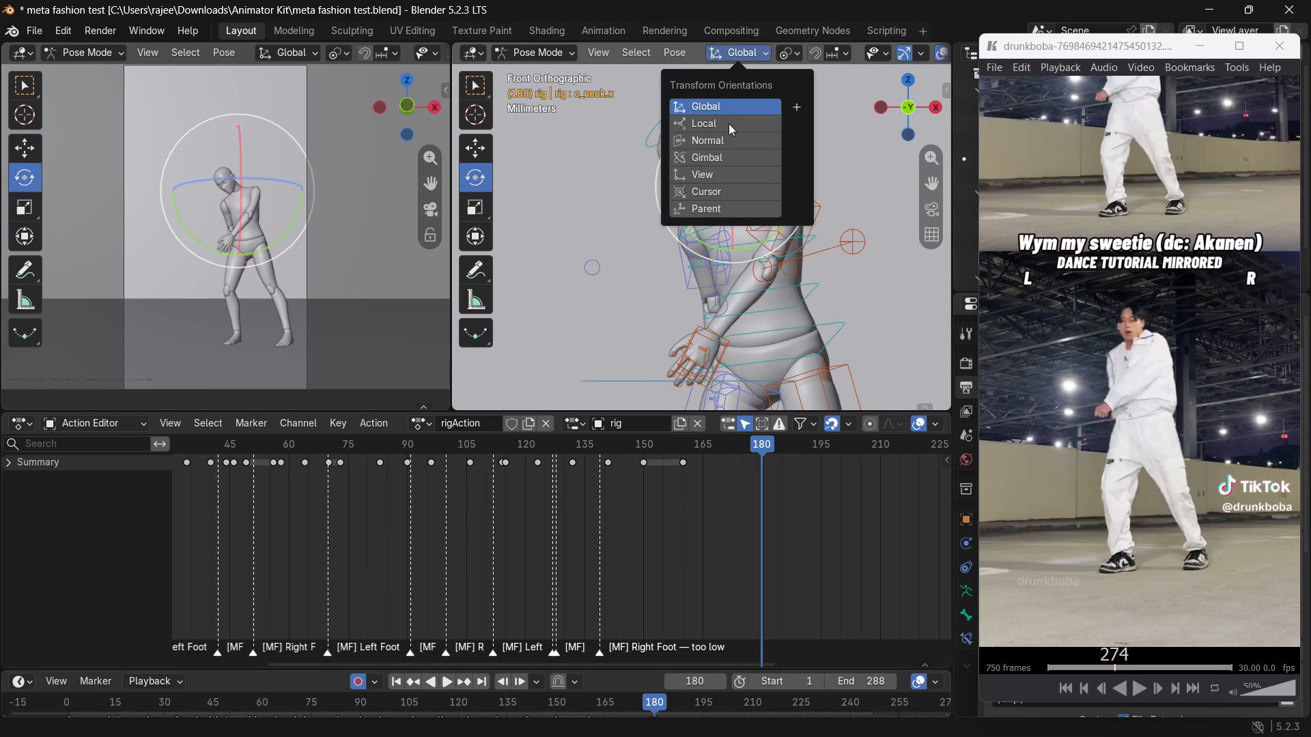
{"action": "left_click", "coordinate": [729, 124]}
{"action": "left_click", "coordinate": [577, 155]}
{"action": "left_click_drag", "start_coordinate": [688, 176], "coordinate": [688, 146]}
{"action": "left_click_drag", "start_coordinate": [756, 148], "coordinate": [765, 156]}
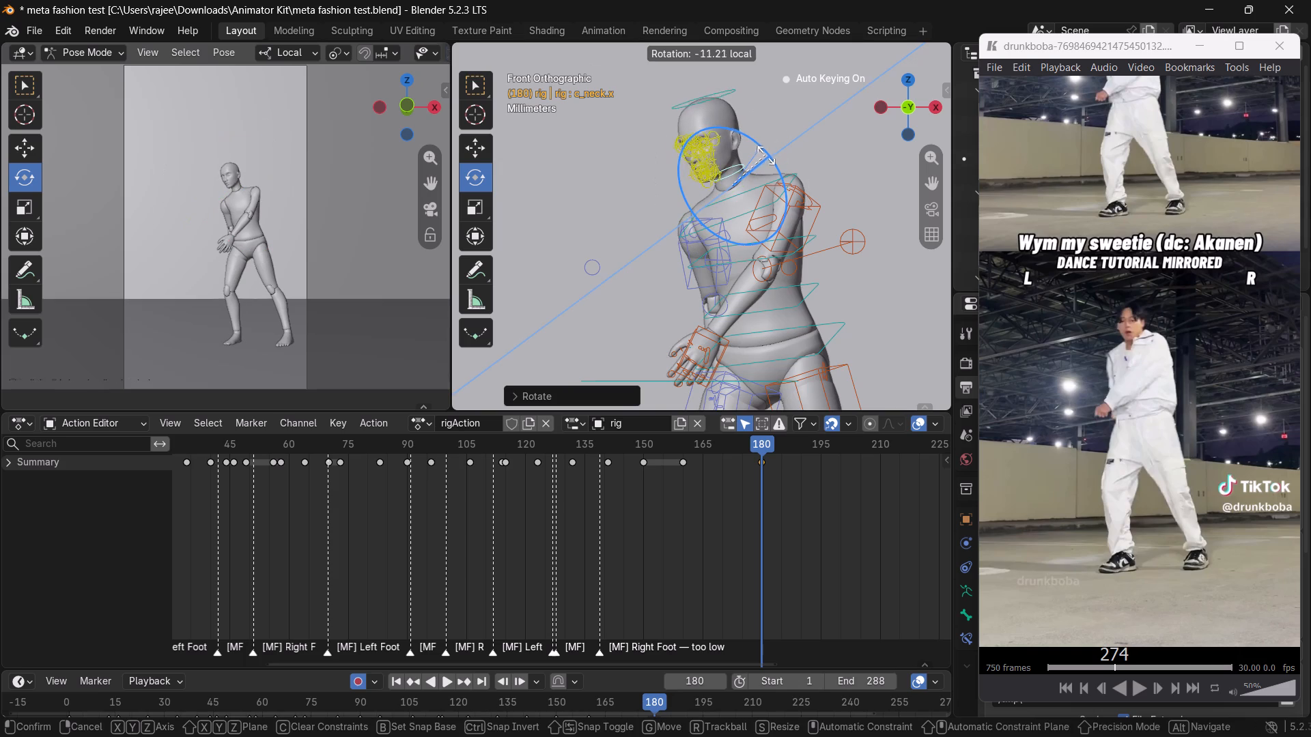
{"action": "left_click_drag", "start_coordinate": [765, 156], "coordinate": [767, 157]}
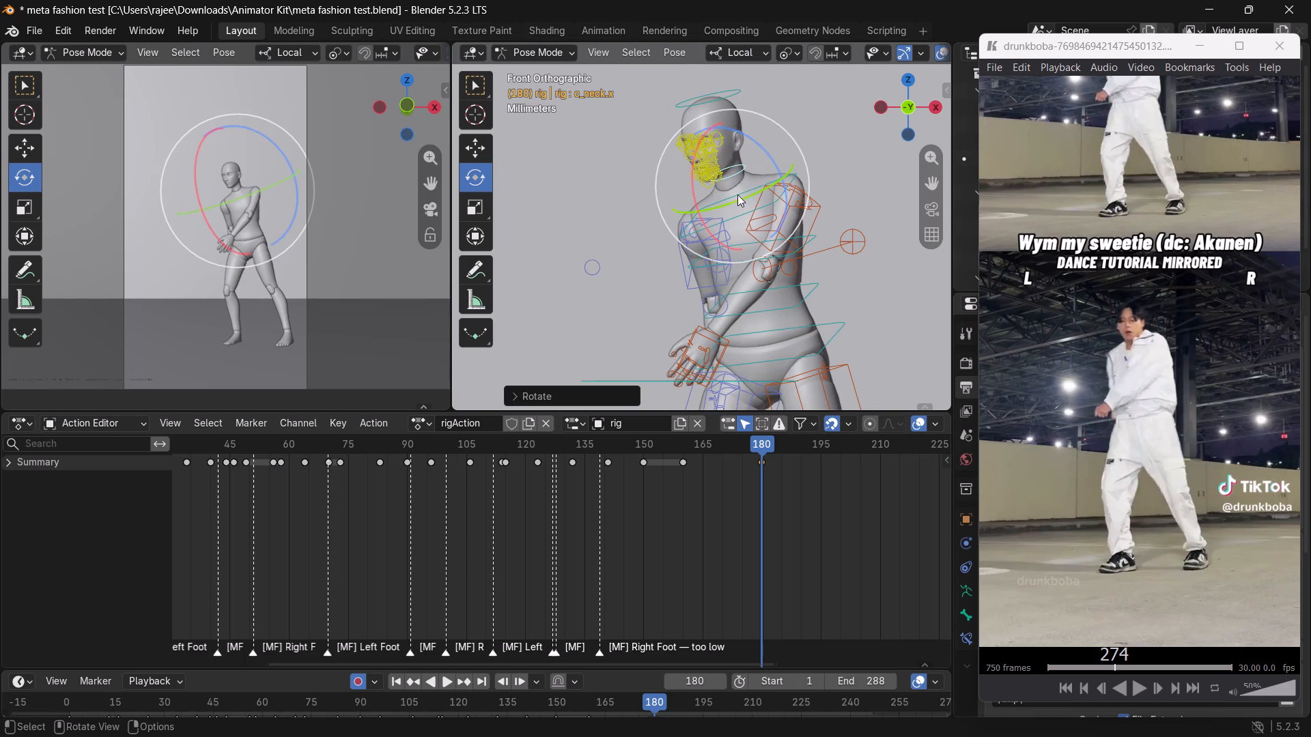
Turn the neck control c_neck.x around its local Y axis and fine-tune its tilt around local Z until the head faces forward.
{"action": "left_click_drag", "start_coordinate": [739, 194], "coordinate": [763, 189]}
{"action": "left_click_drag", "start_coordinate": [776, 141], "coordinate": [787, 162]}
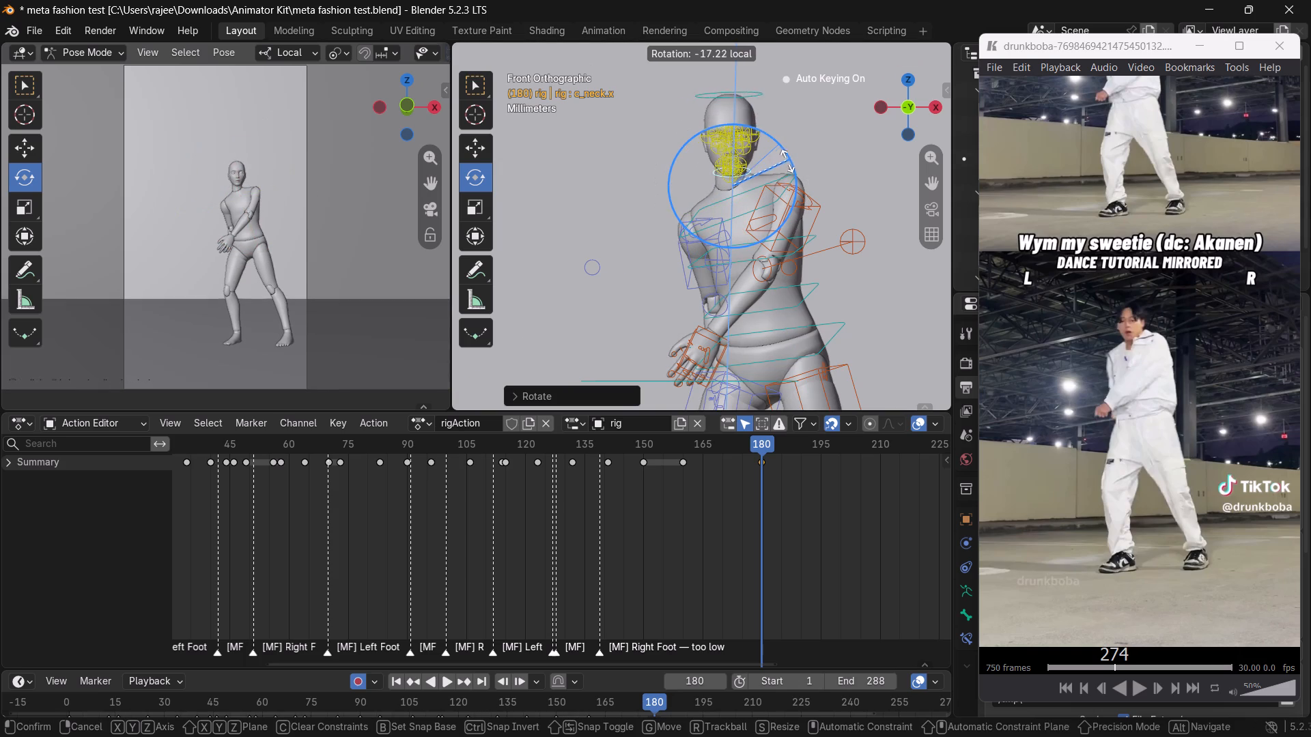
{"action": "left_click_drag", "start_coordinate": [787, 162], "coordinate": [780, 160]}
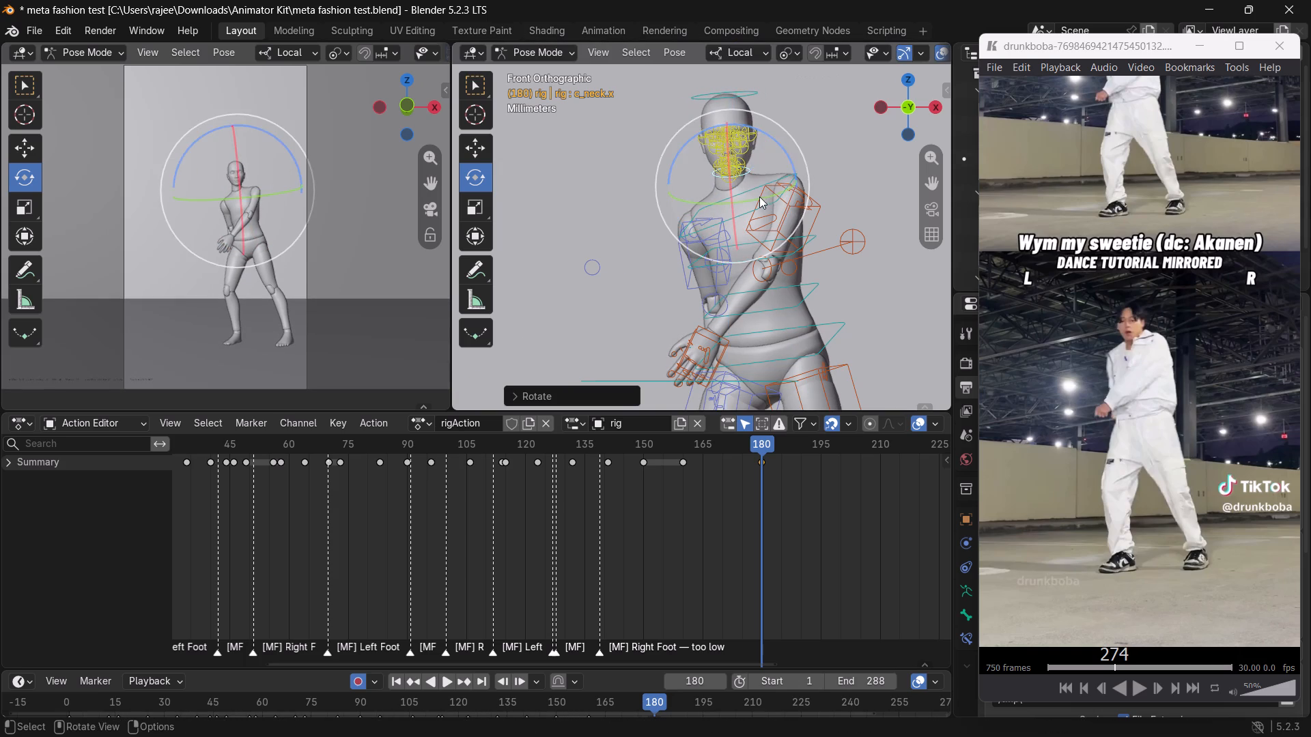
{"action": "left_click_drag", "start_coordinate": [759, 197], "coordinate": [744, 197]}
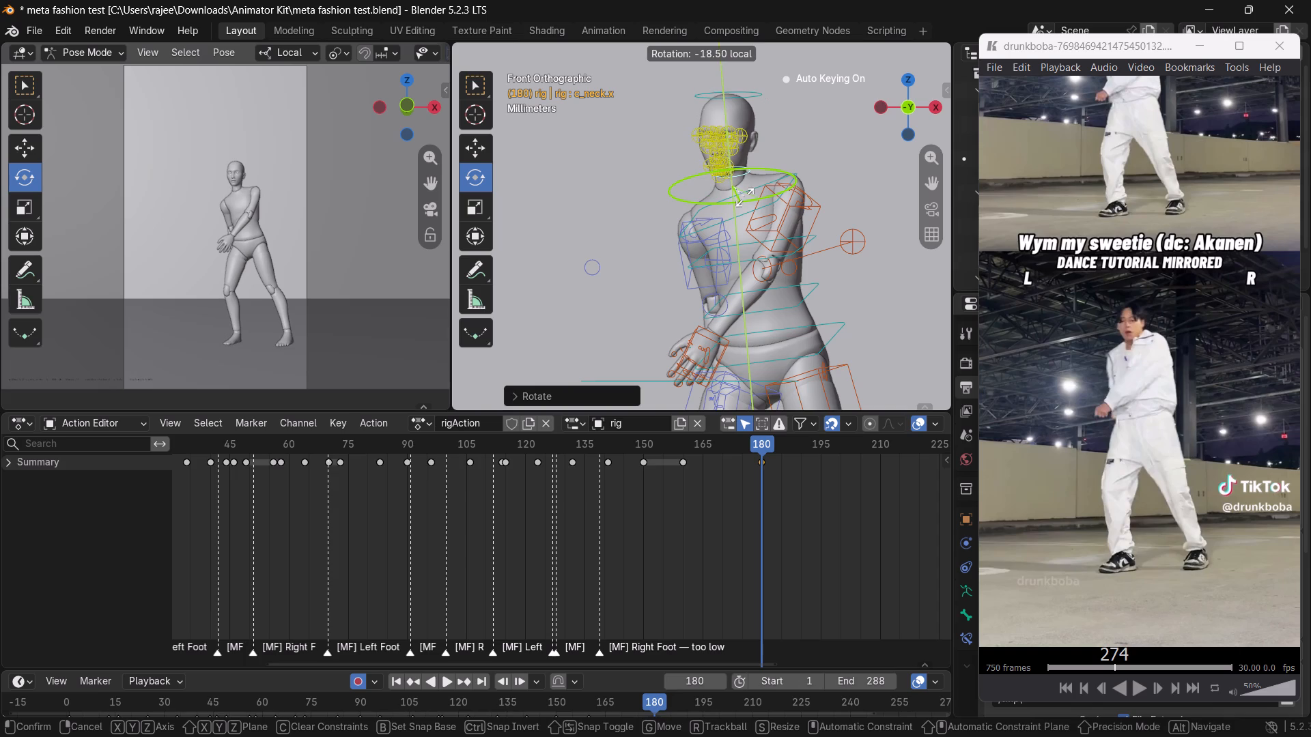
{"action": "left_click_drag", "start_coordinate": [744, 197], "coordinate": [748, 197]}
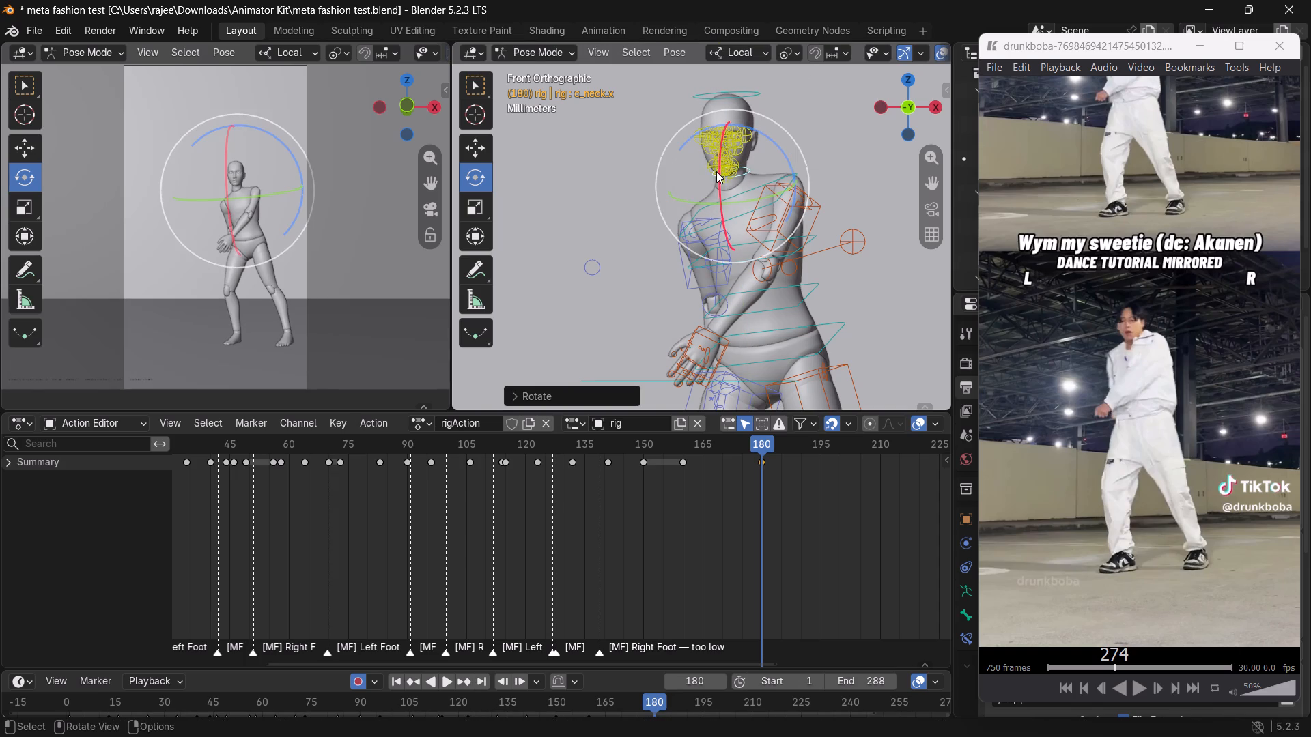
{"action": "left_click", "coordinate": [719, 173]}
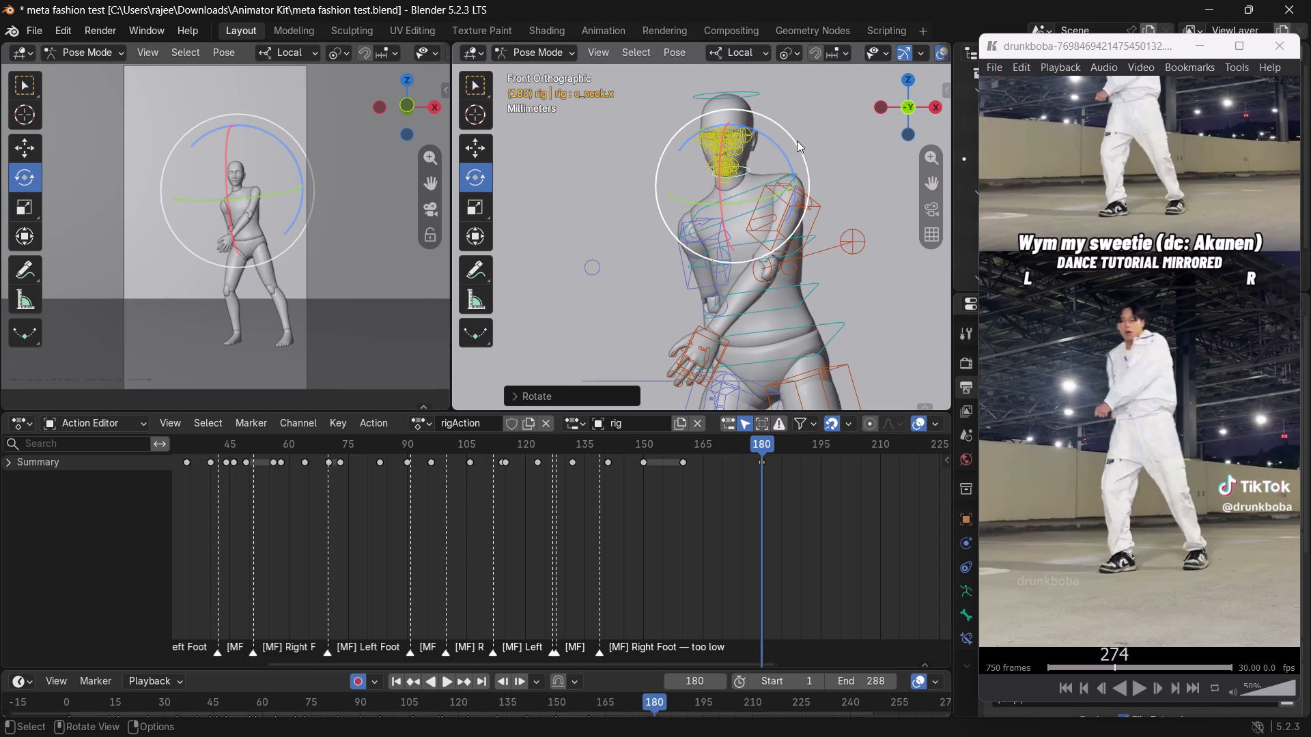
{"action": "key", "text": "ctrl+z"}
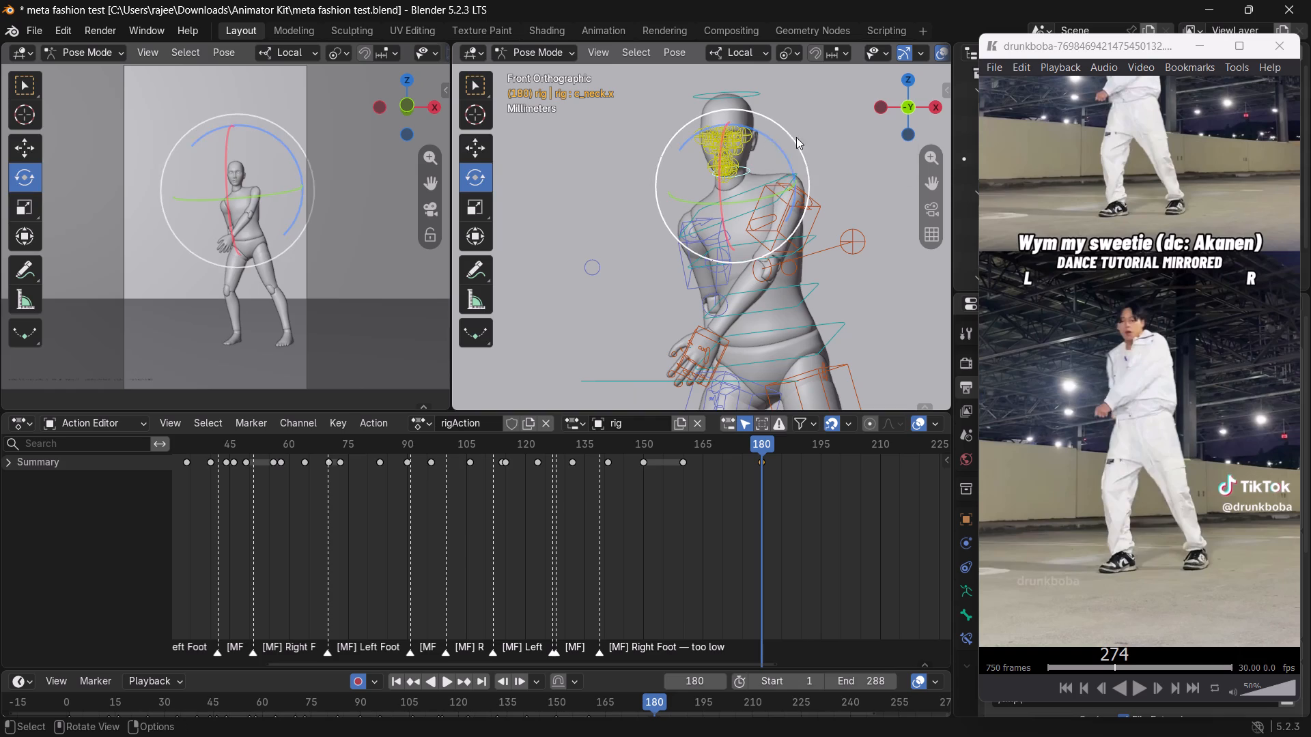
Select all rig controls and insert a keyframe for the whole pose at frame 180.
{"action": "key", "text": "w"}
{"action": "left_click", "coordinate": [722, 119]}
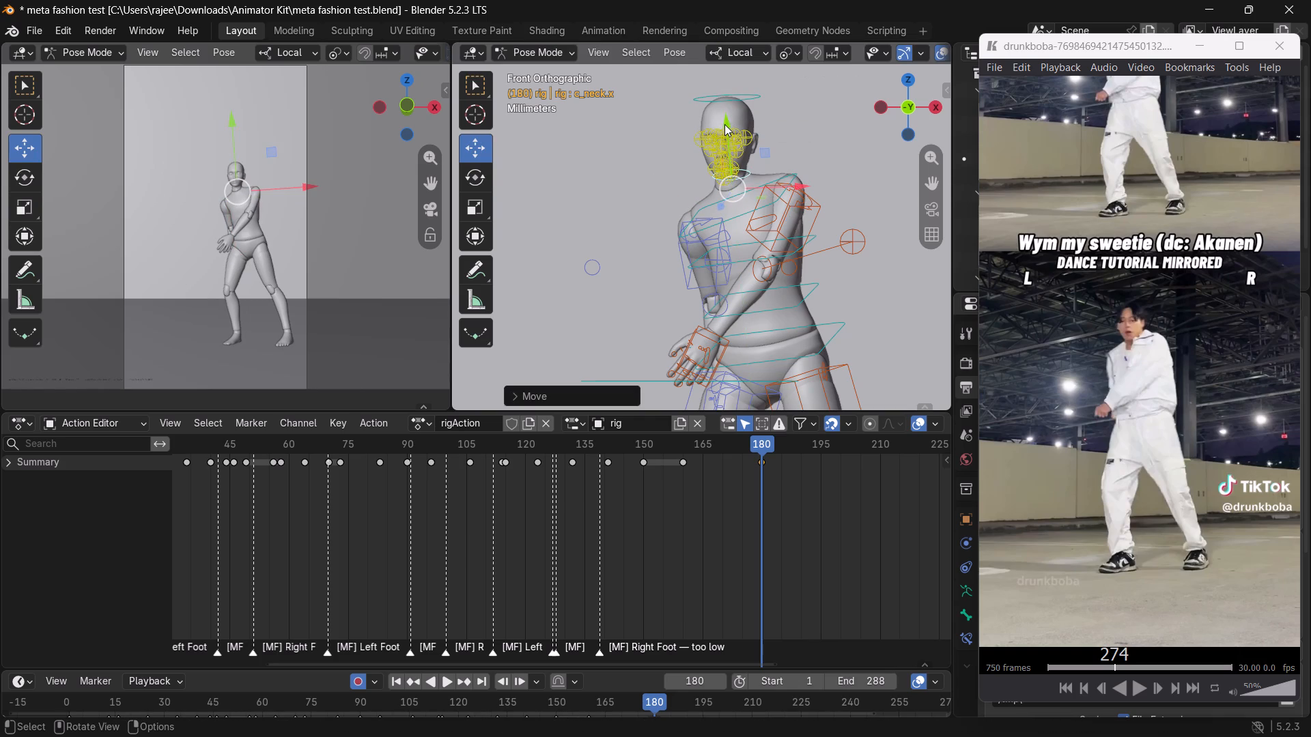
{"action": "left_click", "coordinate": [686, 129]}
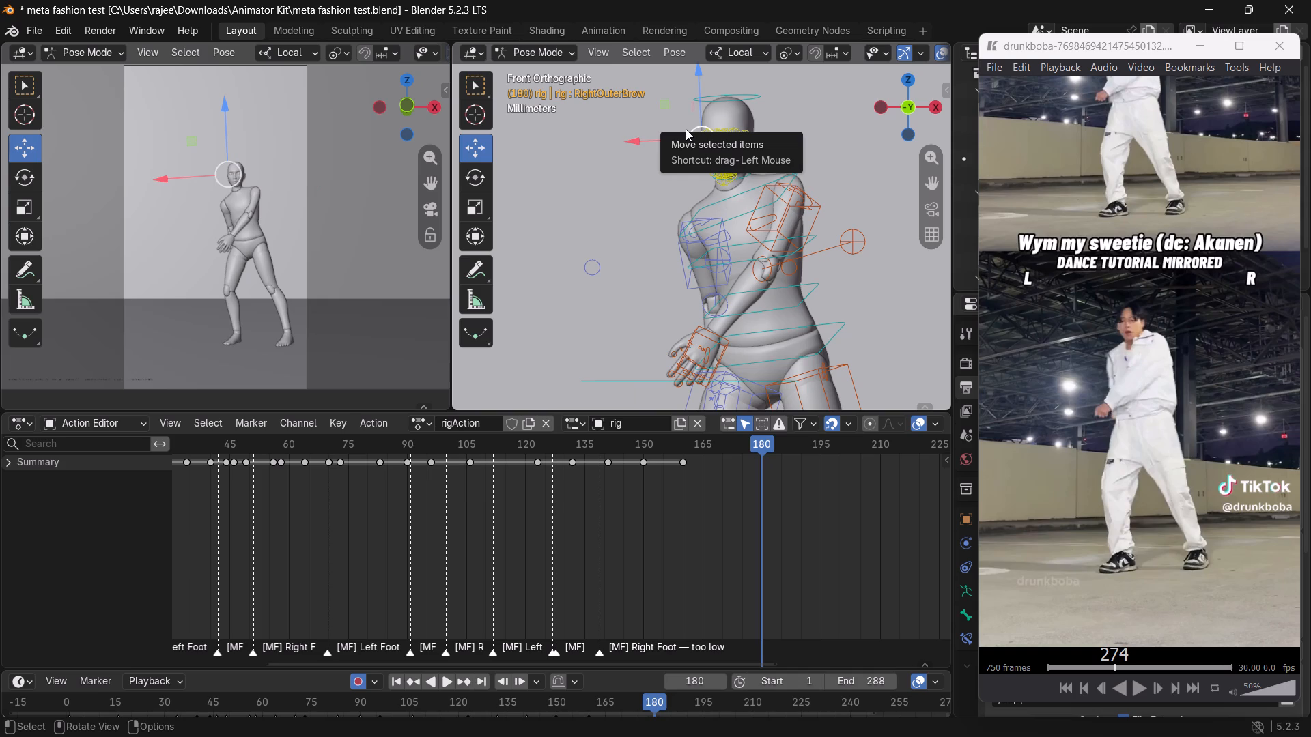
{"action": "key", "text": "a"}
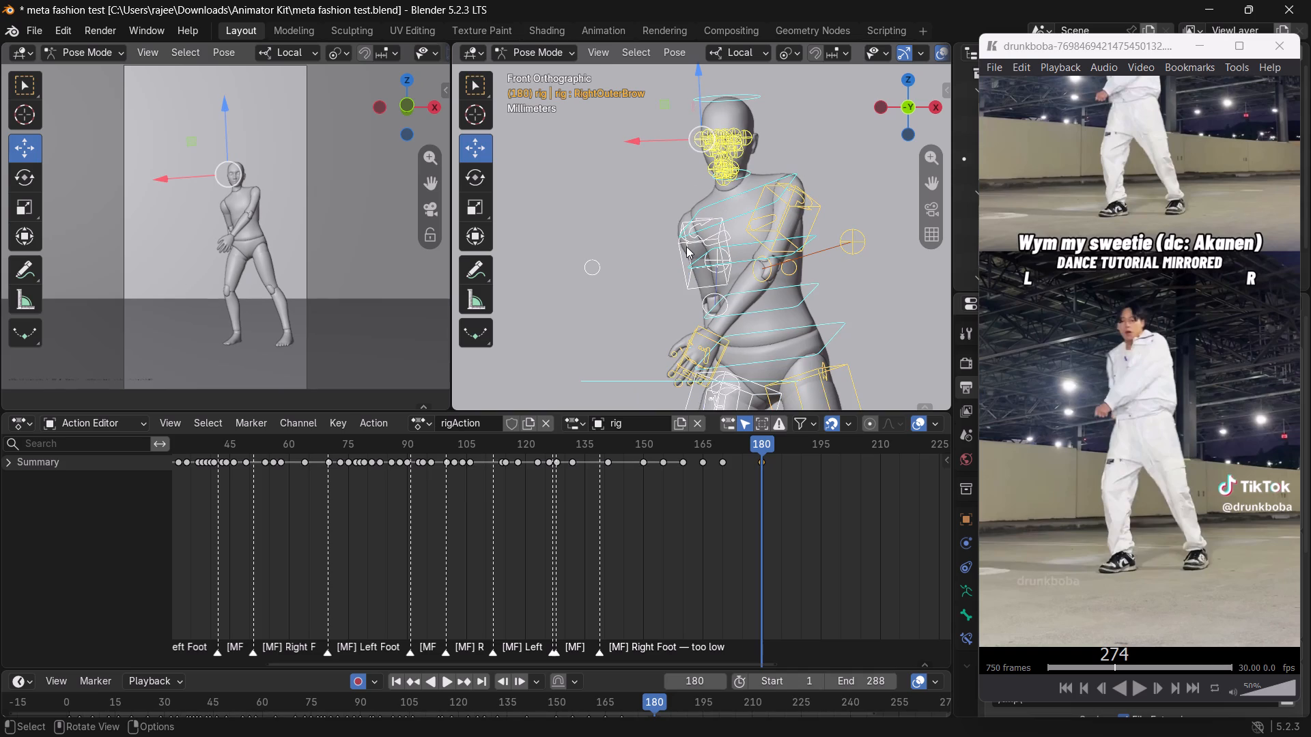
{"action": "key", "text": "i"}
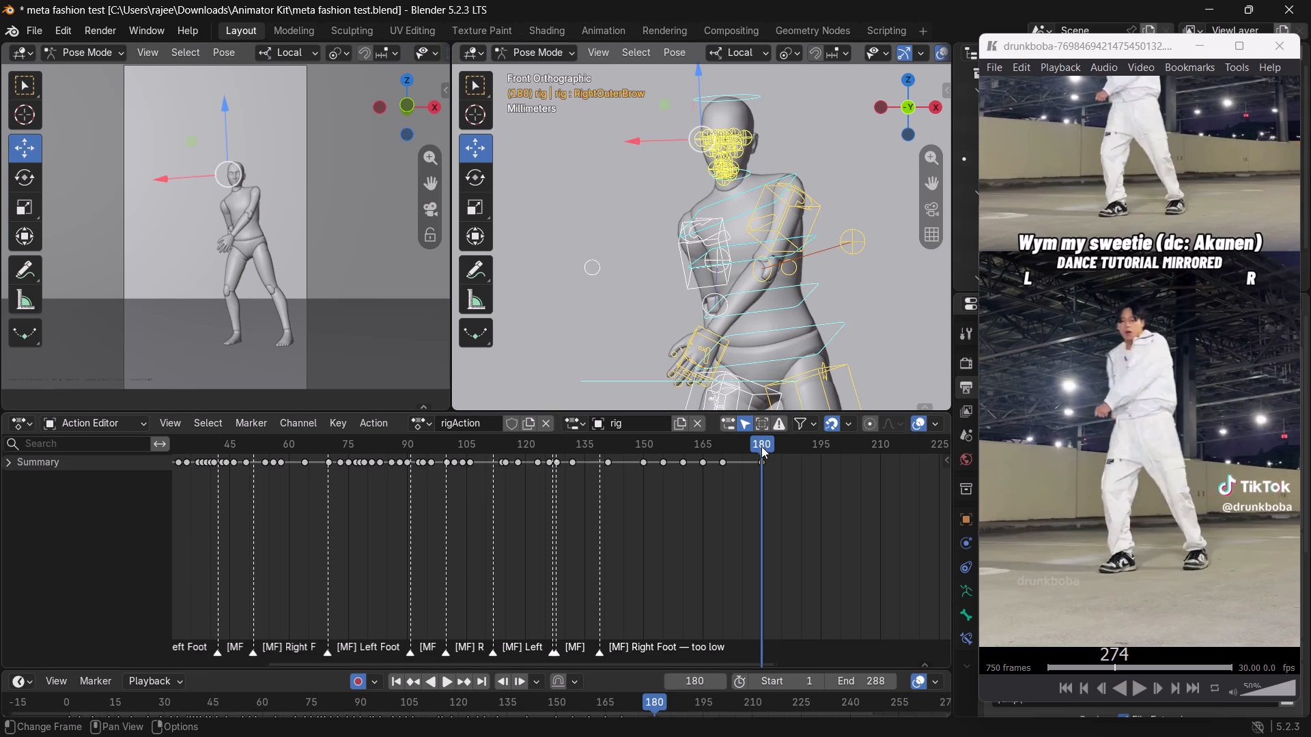
Go back to frame 170 and compare the full-body pose there with the one at frame 180.
{"action": "left_click_drag", "start_coordinate": [760, 445], "coordinate": [722, 442]}
{"action": "scroll", "coordinate": [695, 322], "scroll_direction": "down", "scroll_amount": 4}
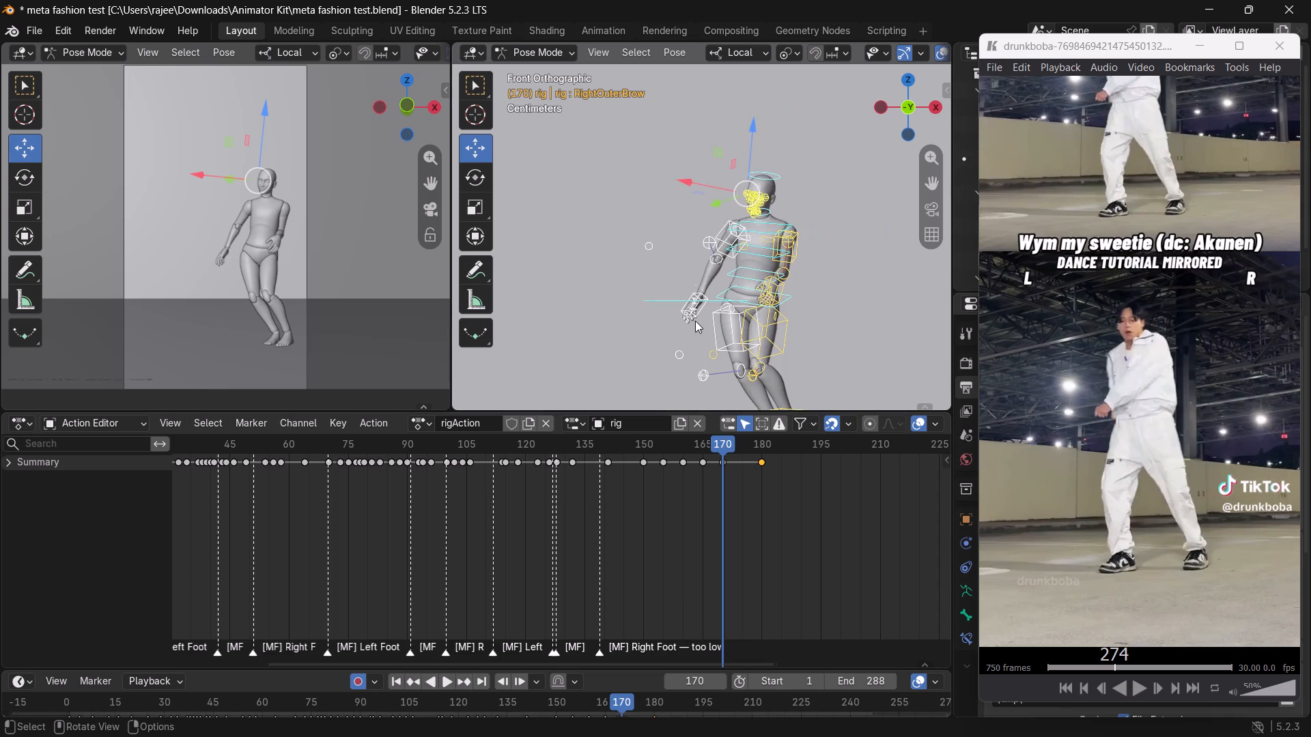
{"action": "scroll", "coordinate": [695, 321], "scroll_direction": "down", "scroll_amount": 2}
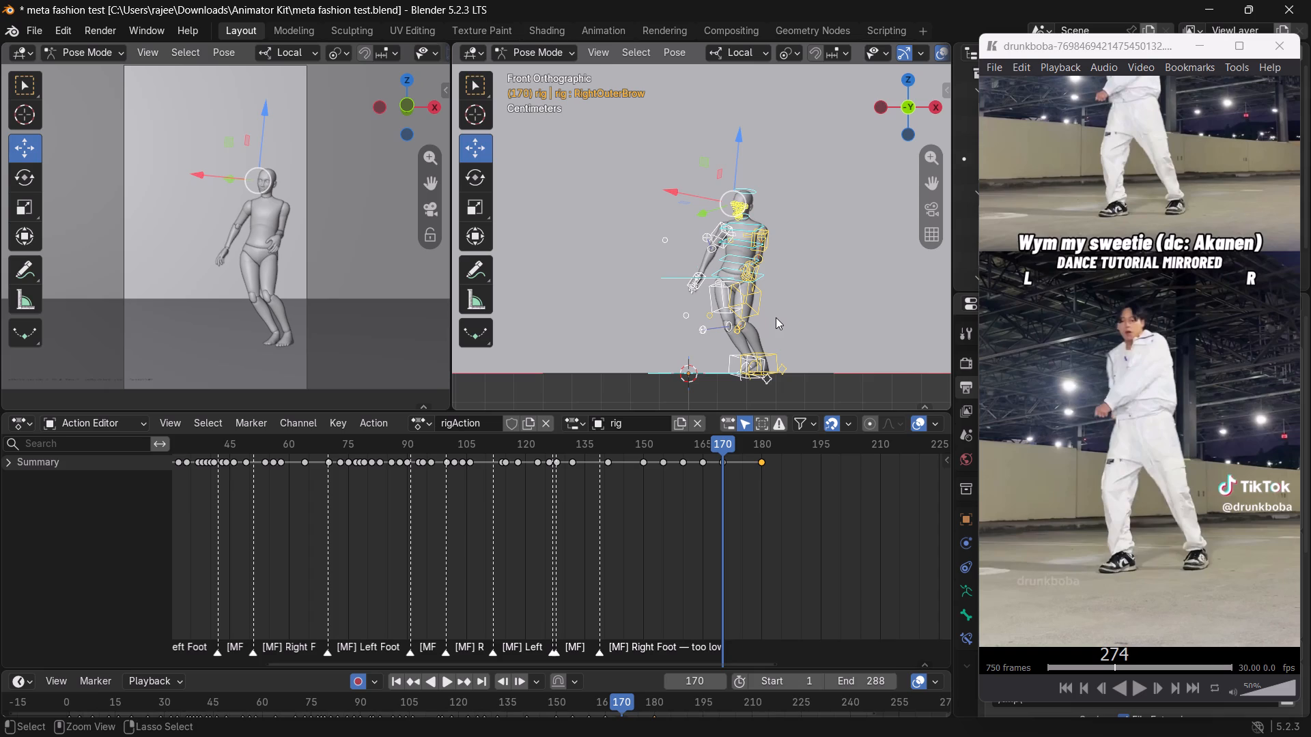
Undo the frame 180 keying and the neck, elbow, hand and chest edits, back to the pose with both arms held out from the body.
{"action": "key", "text": "ctrl+z"}
{"action": "key", "text": "ctrl+z"}
{"action": "key", "text": "ctrl+z"}
{"action": "key", "text": "ctrl+z"}
{"action": "key", "text": "ctrl+z"}
{"action": "key", "text": "ctrl+z"}
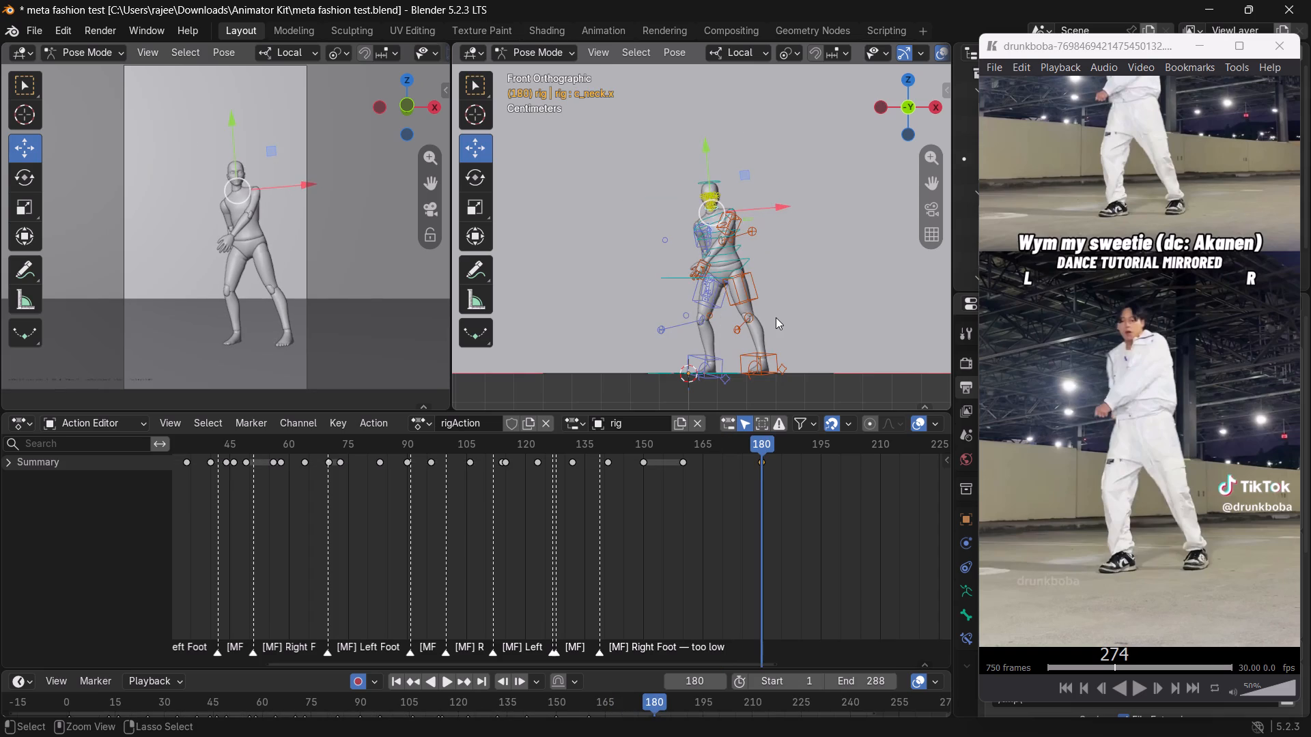
{"action": "key", "text": "ctrl+z"}
{"action": "key", "text": "ctrl+z"}
{"action": "key", "text": "ctrl+z"}
{"action": "key", "text": "ctrl+z"}
{"action": "key", "text": "ctrl+z"}
{"action": "key", "text": "ctrl+z"}
{"action": "key", "text": "ctrl+z"}
{"action": "key", "text": "ctrl+z"}
{"action": "key", "text": "ctrl+z"}
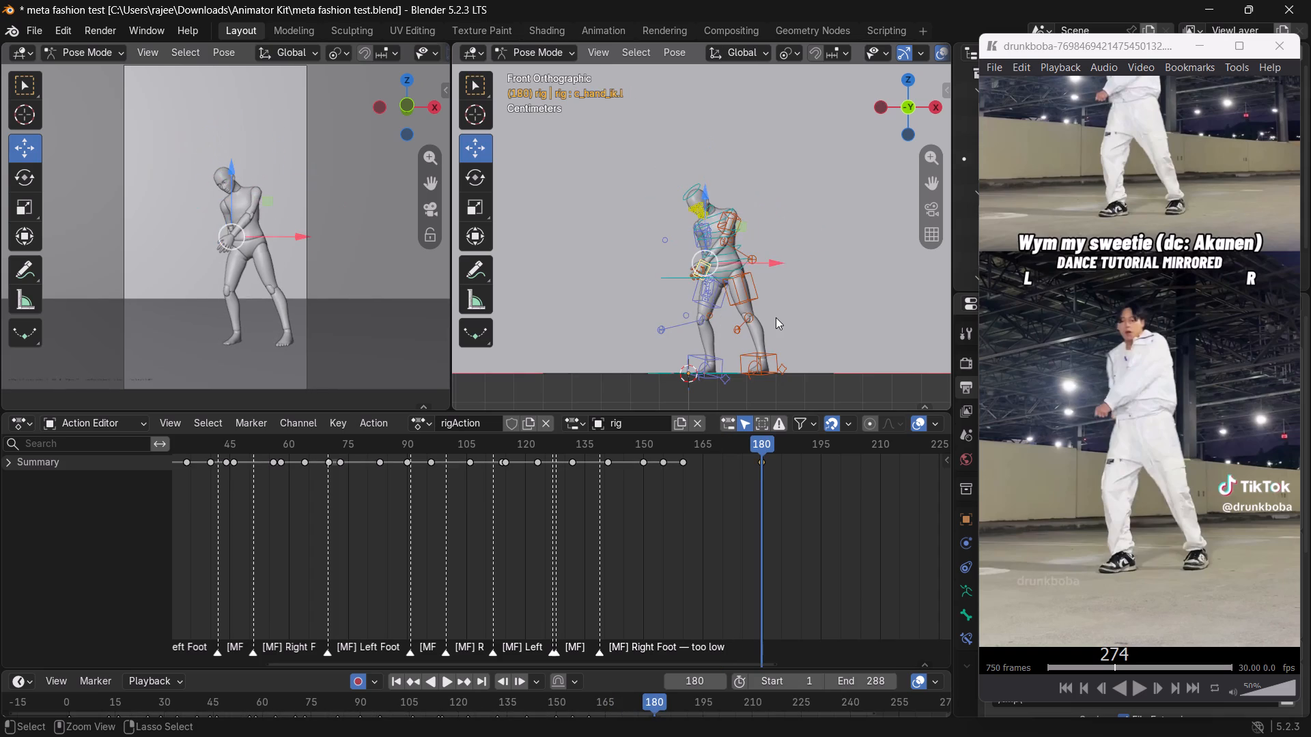
{"action": "key", "text": "ctrl+z"}
{"action": "key", "text": "ctrl+z"}
{"action": "key", "text": "ctrl+z"}
{"action": "key", "text": "ctrl+z"}
{"action": "key", "text": "ctrl+z"}
{"action": "key", "text": "ctrl+z"}
{"action": "key", "text": "ctrl+z"}
{"action": "key", "text": "ctrl+z"}
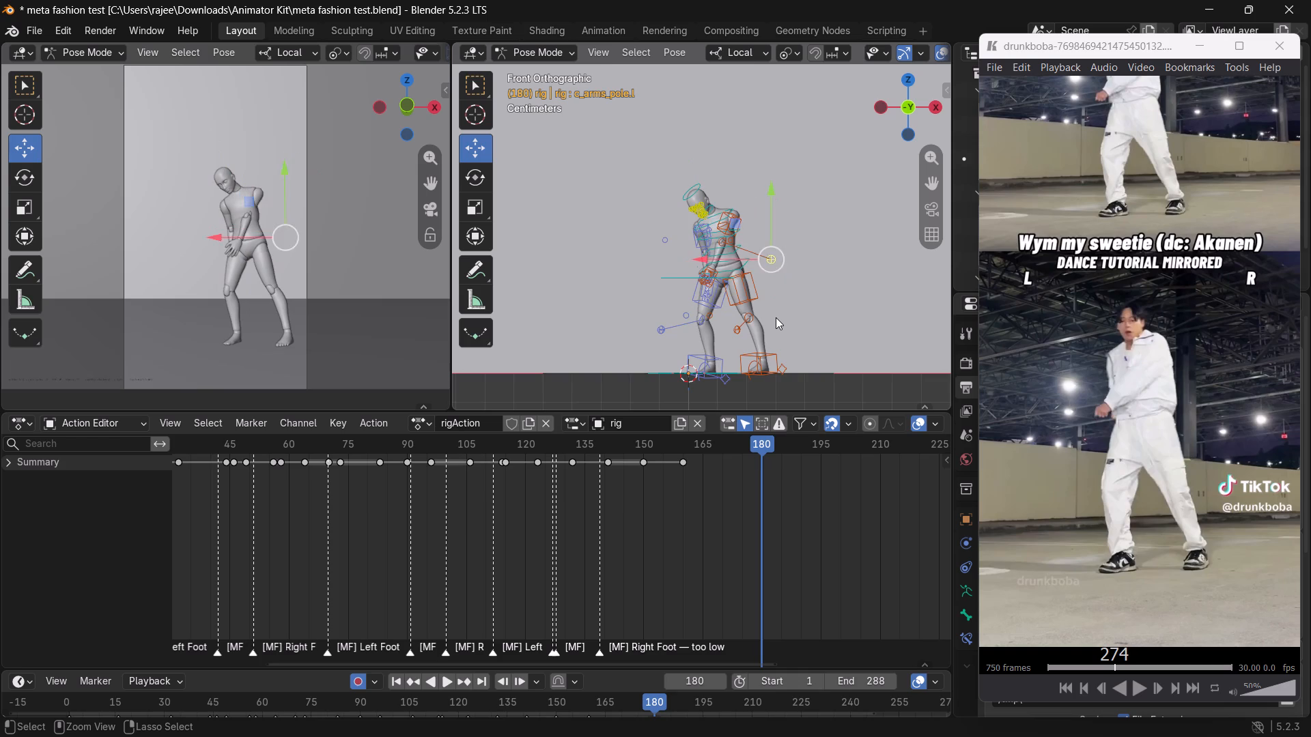
{"action": "key", "text": "ctrl+z"}
{"action": "key", "text": "ctrl+z"}
{"action": "key", "text": "ctrl+z"}
{"action": "key", "text": "ctrl+z"}
{"action": "key", "text": "ctrl+z"}
{"action": "key", "text": "ctrl+z"}
{"action": "key", "text": "ctrl+z"}
{"action": "key", "text": "ctrl+z"}
{"action": "key", "text": "ctrl+z"}
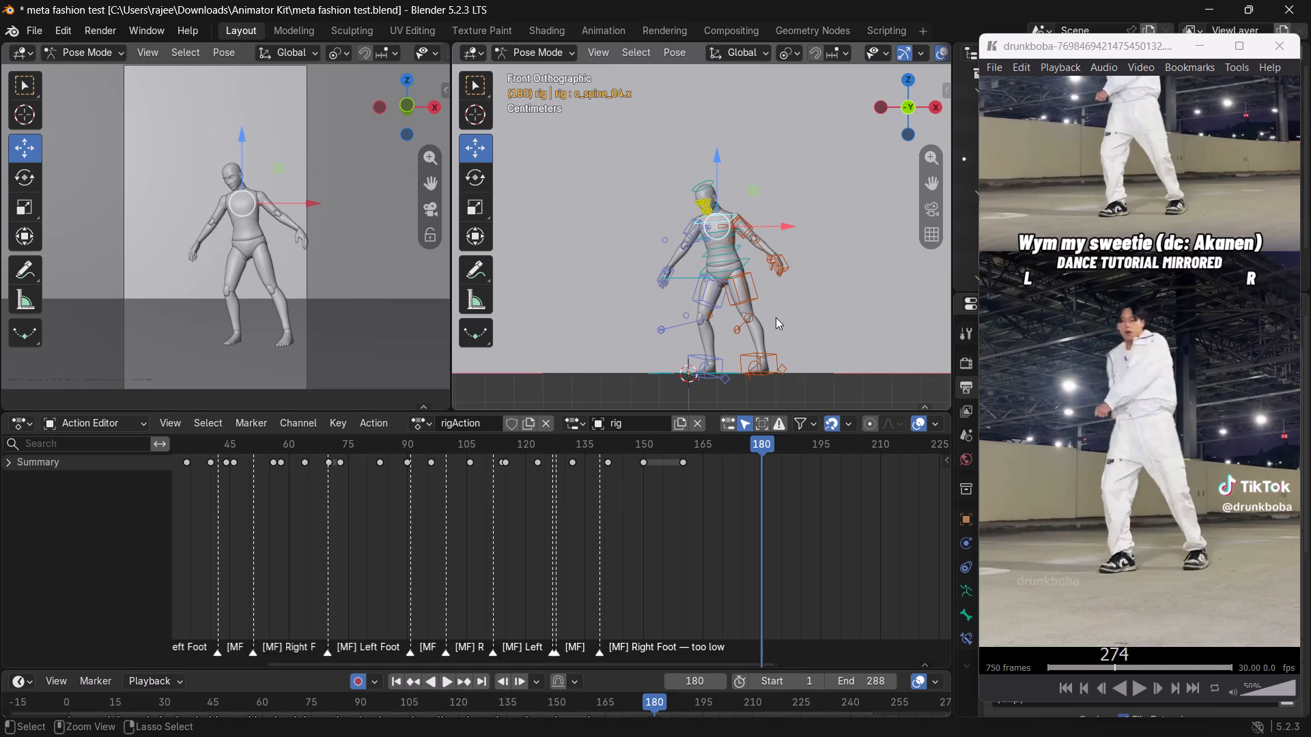
{"action": "key", "text": "ctrl+z"}
{"action": "key", "text": "ctrl+z"}
{"action": "key", "text": "ctrl+z"}
{"action": "key", "text": "ctrl+z"}
{"action": "key", "text": "ctrl+z"}
{"action": "key", "text": "ctrl+z"}
{"action": "key", "text": "ctrl+z"}
{"action": "key", "text": "ctrl+z"}
{"action": "key", "text": "ctrl+z"}
{"action": "key", "text": "ctrl+z"}
{"action": "key", "text": "ctrl+z"}
Select all rig controls and insert a keyframe for the whole pose at frame 170.
{"action": "key", "text": "a"}
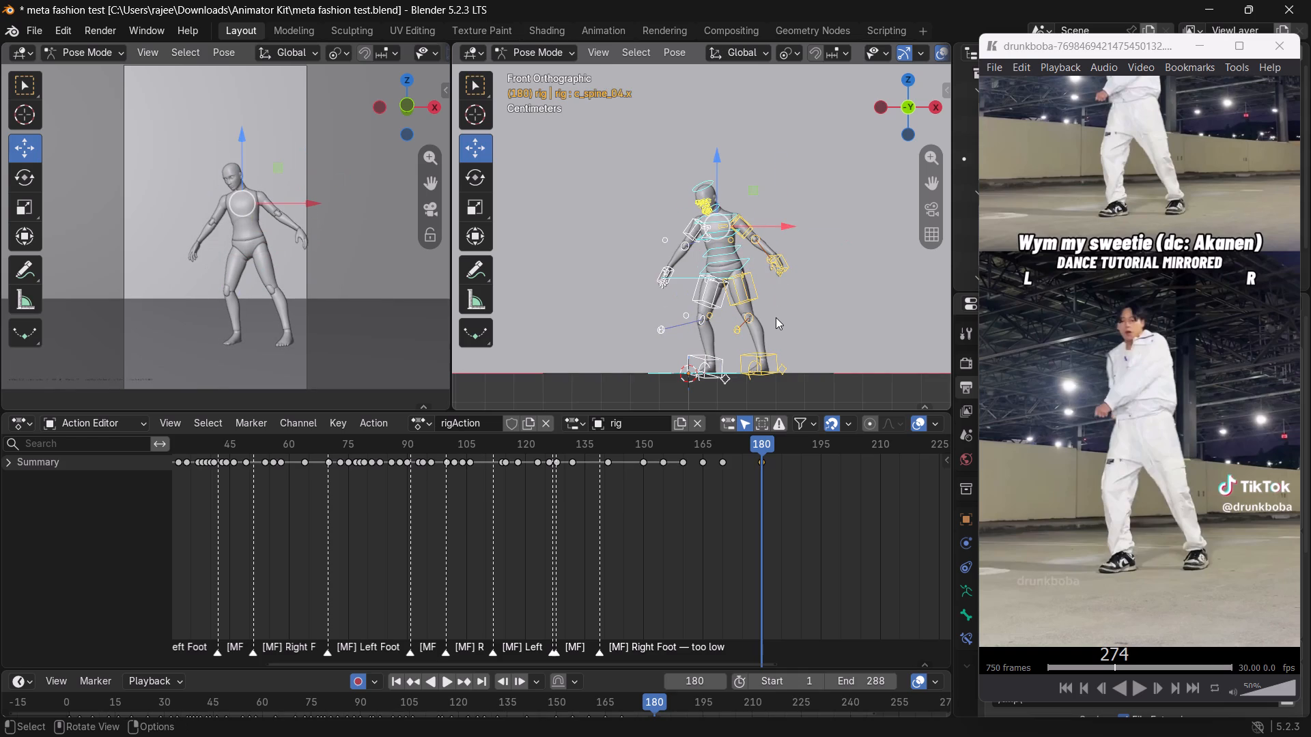
{"action": "left_click_drag", "start_coordinate": [758, 448], "coordinate": [714, 437]}
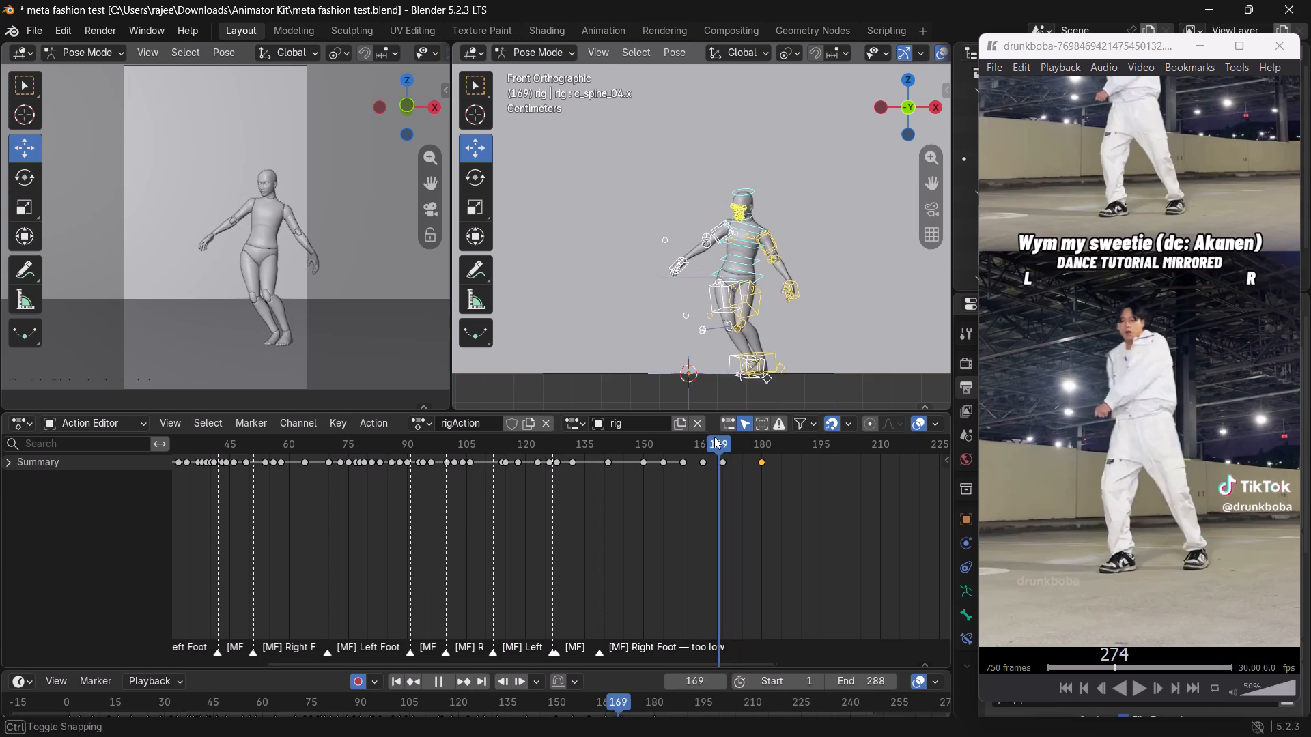
{"action": "left_click_drag", "start_coordinate": [714, 437], "coordinate": [721, 442]}
{"action": "left_click", "coordinate": [731, 479]}
{"action": "type", "text": "ai"}
Scrub between frames 168 and 180 to check the transition between the two poses, ending on frame 180.
{"action": "left_click_drag", "start_coordinate": [724, 439], "coordinate": [745, 456]}
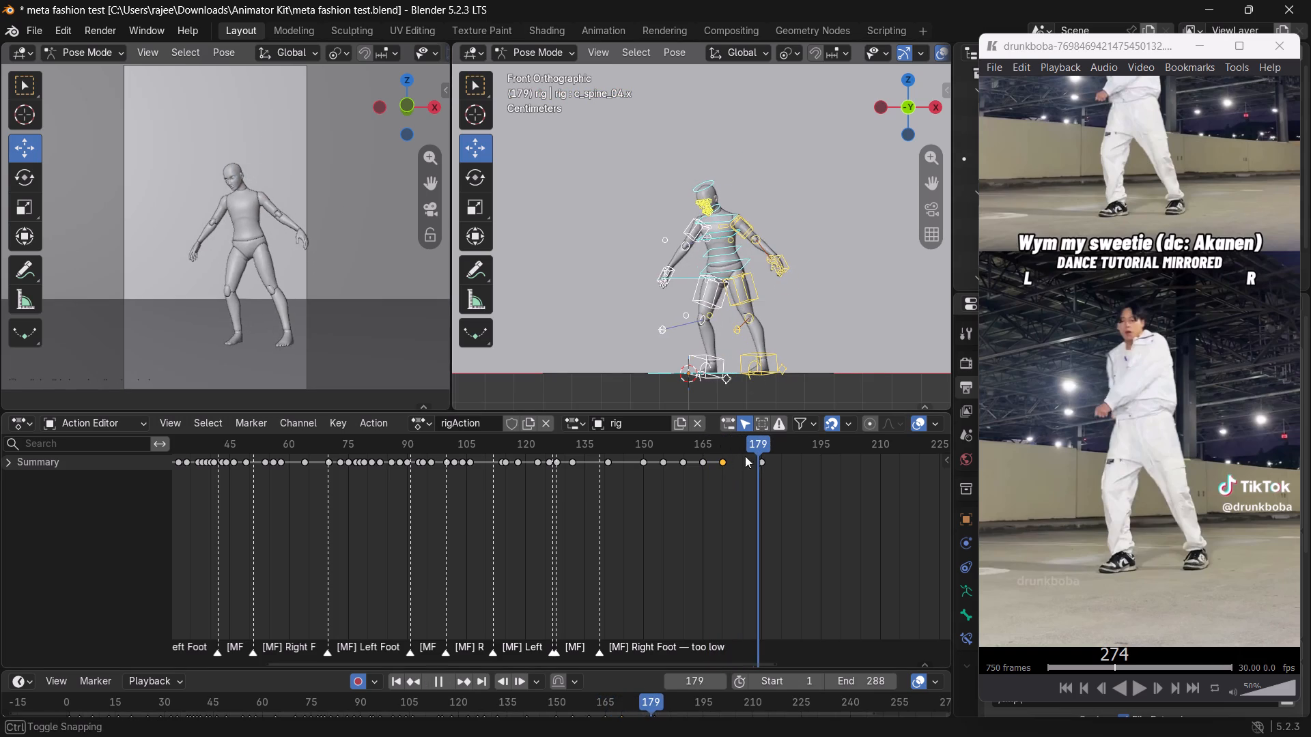
{"action": "left_click_drag", "start_coordinate": [745, 456], "coordinate": [714, 423]}
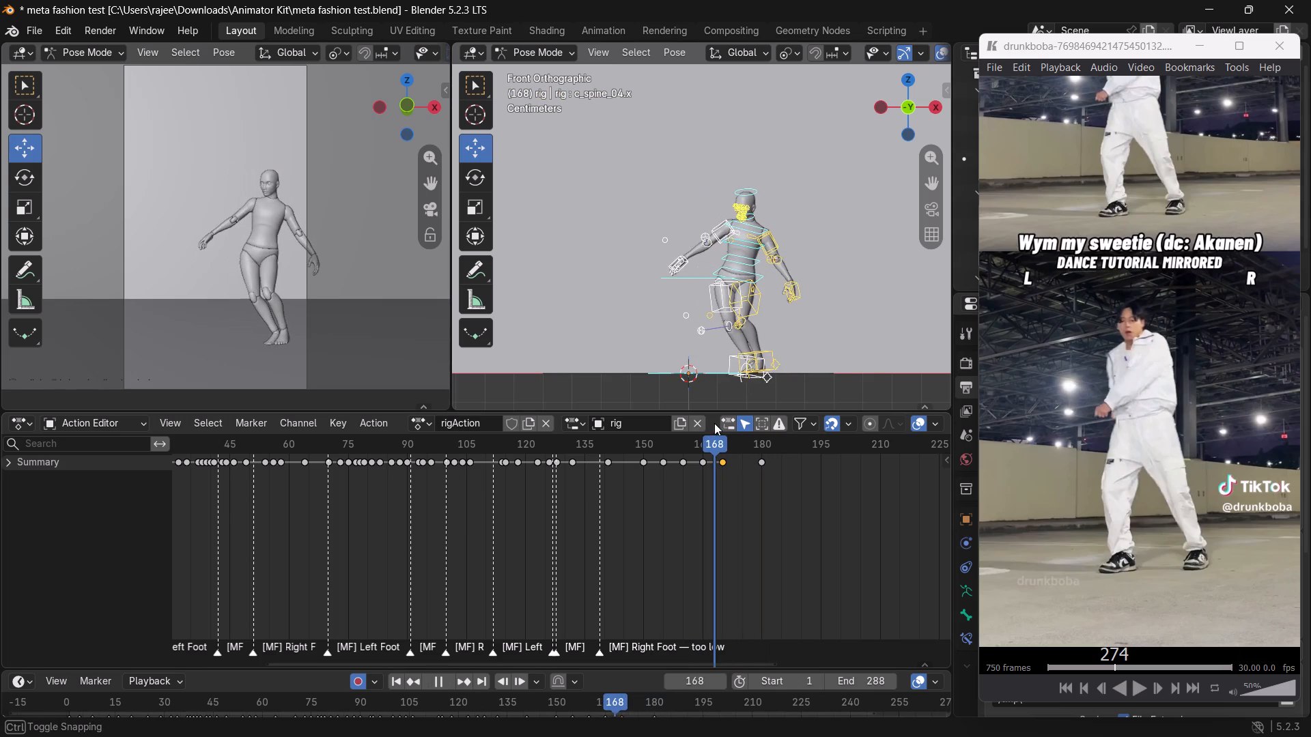
{"action": "left_click_drag", "start_coordinate": [714, 423], "coordinate": [761, 447]}
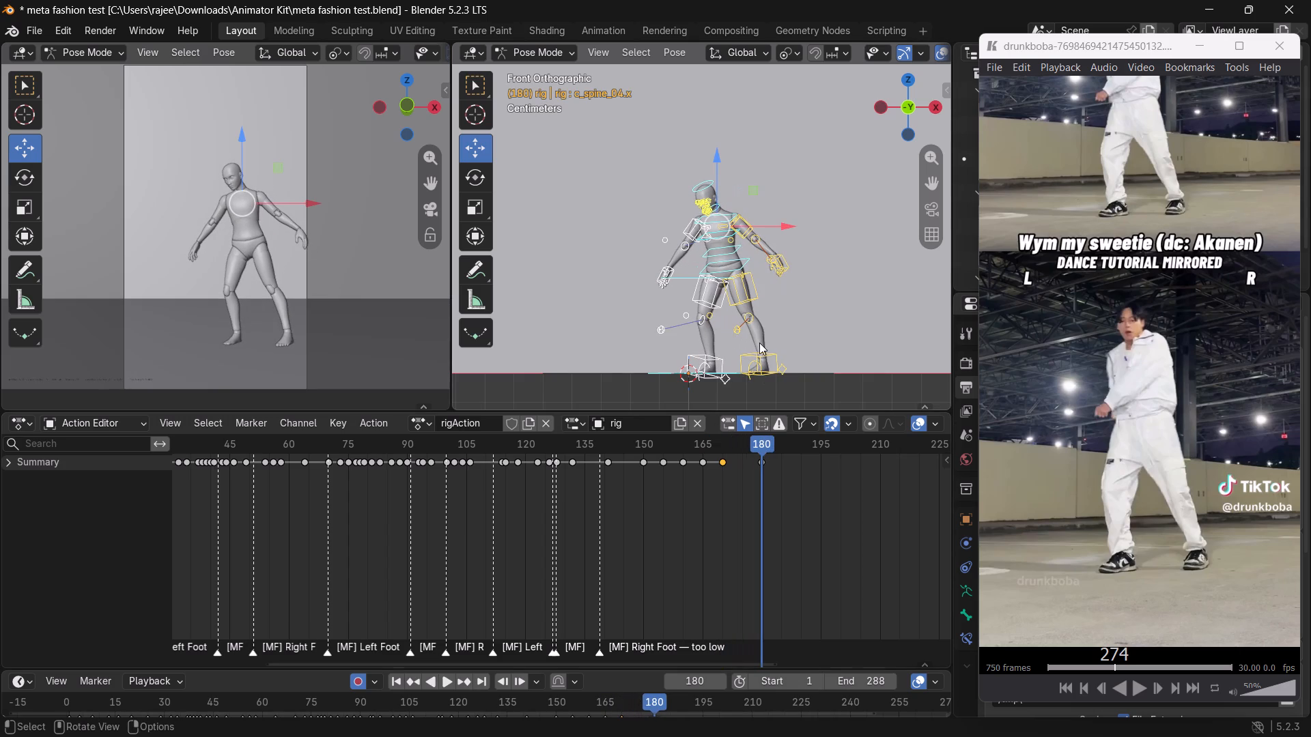
{"action": "left_click", "coordinate": [761, 442]}
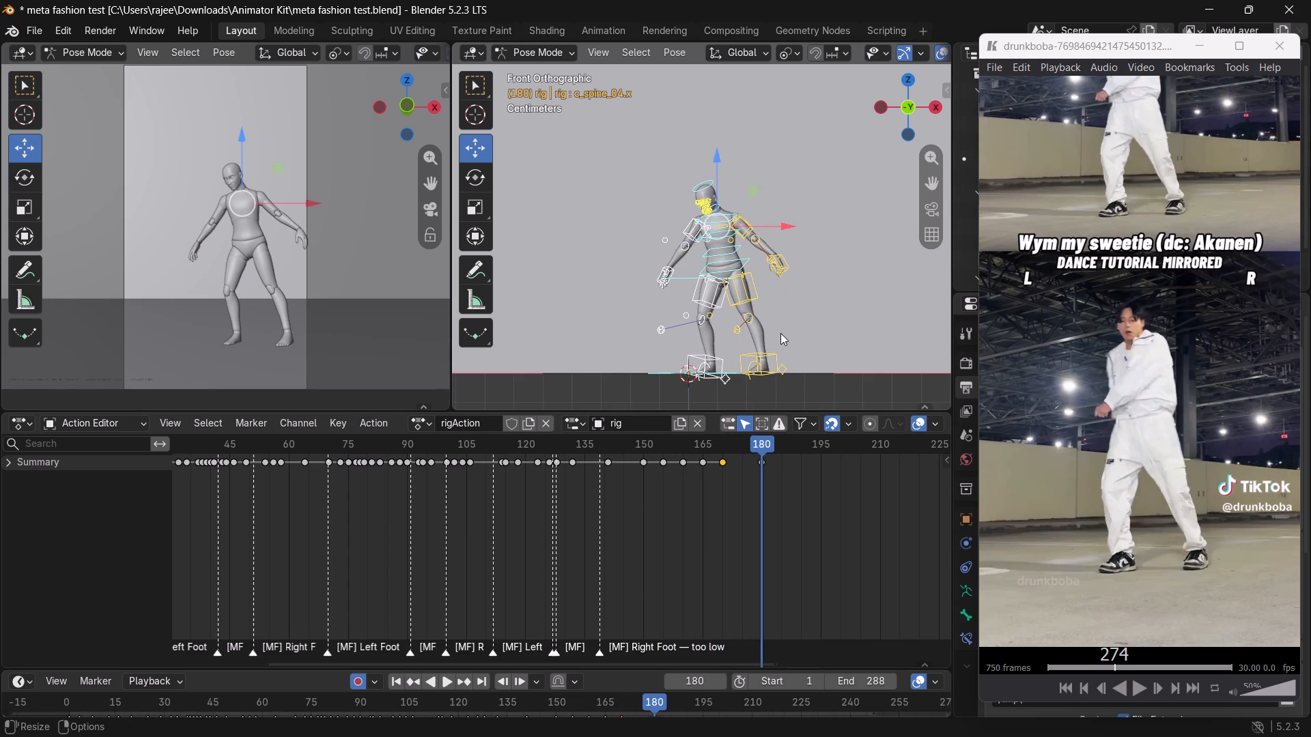
Select the upper chest control c_spine_04.x at frame 180 and set up rotation in the Local transform orientation.
{"action": "scroll", "coordinate": [780, 332], "scroll_direction": "up", "scroll_amount": 1}
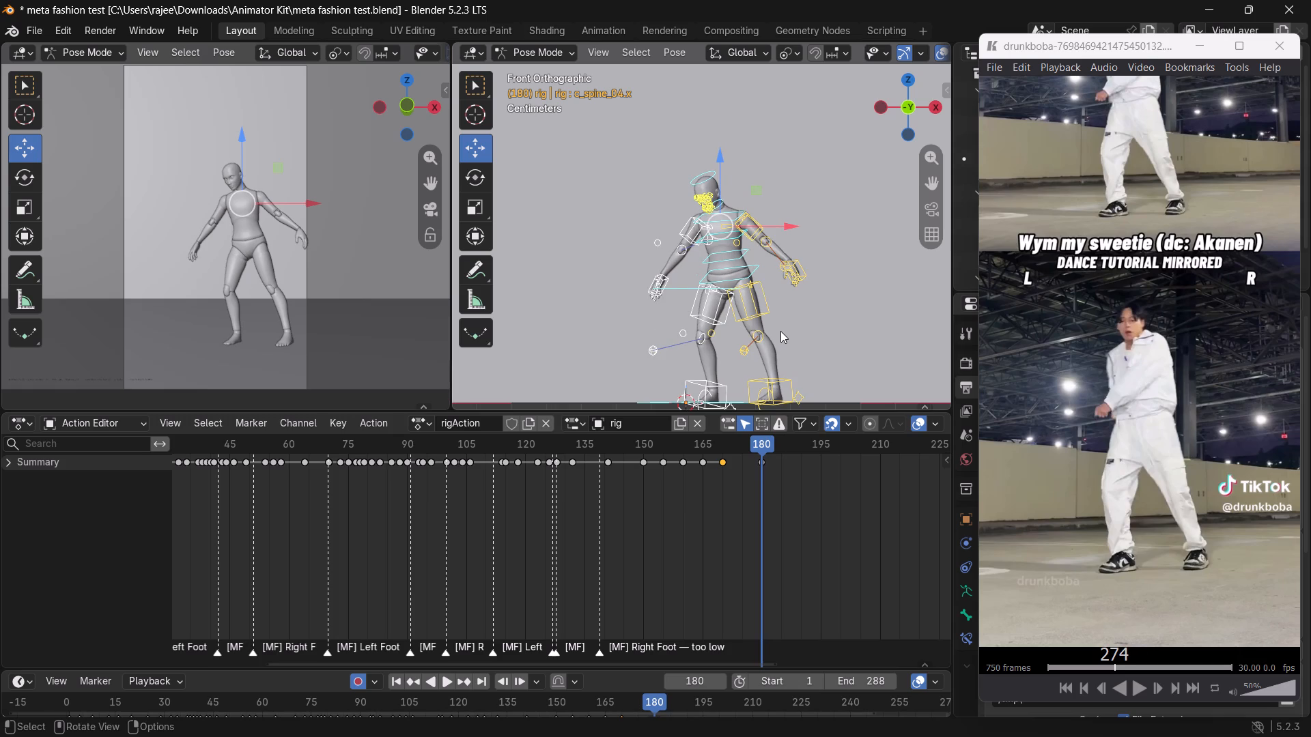
{"action": "scroll", "coordinate": [780, 330], "scroll_direction": "down", "scroll_amount": 1}
{"action": "scroll", "coordinate": [780, 329], "scroll_direction": "up", "scroll_amount": 1}
{"action": "left_click", "coordinate": [782, 328]}
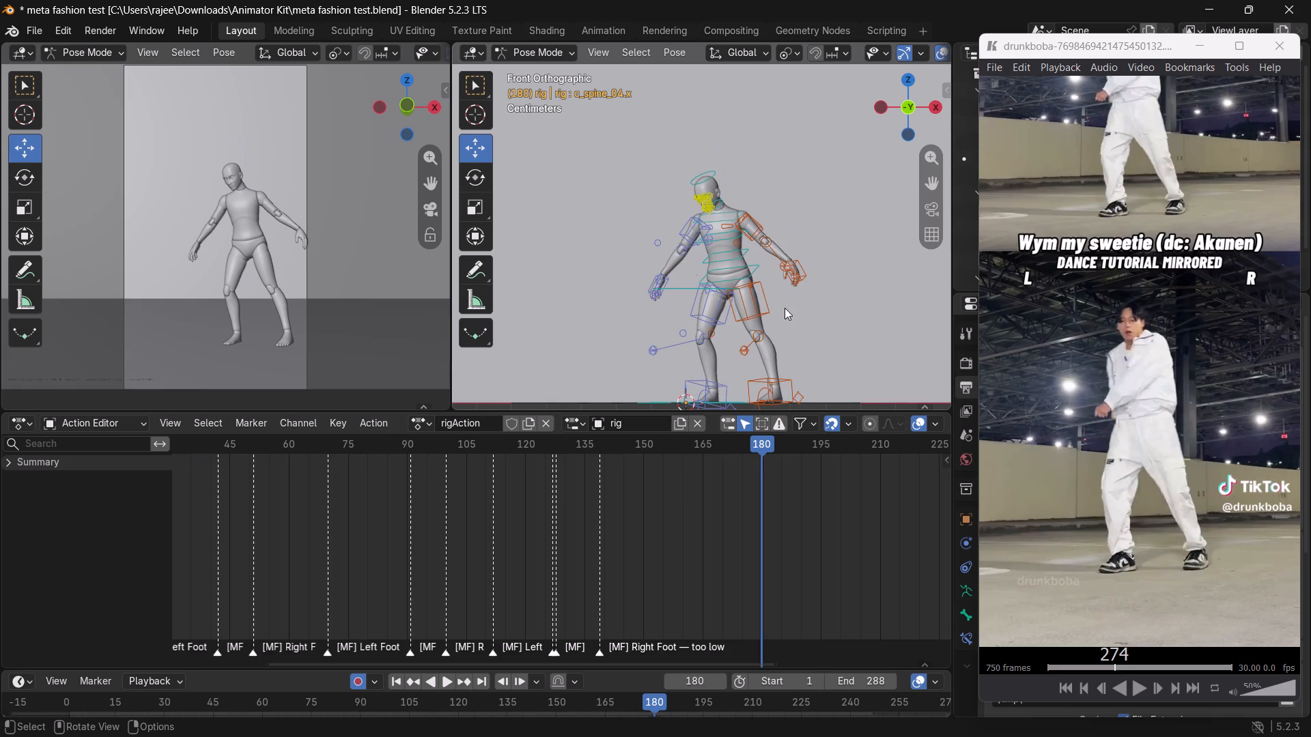
{"action": "middle_click_drag", "start_coordinate": [765, 212], "coordinate": [779, 246]}
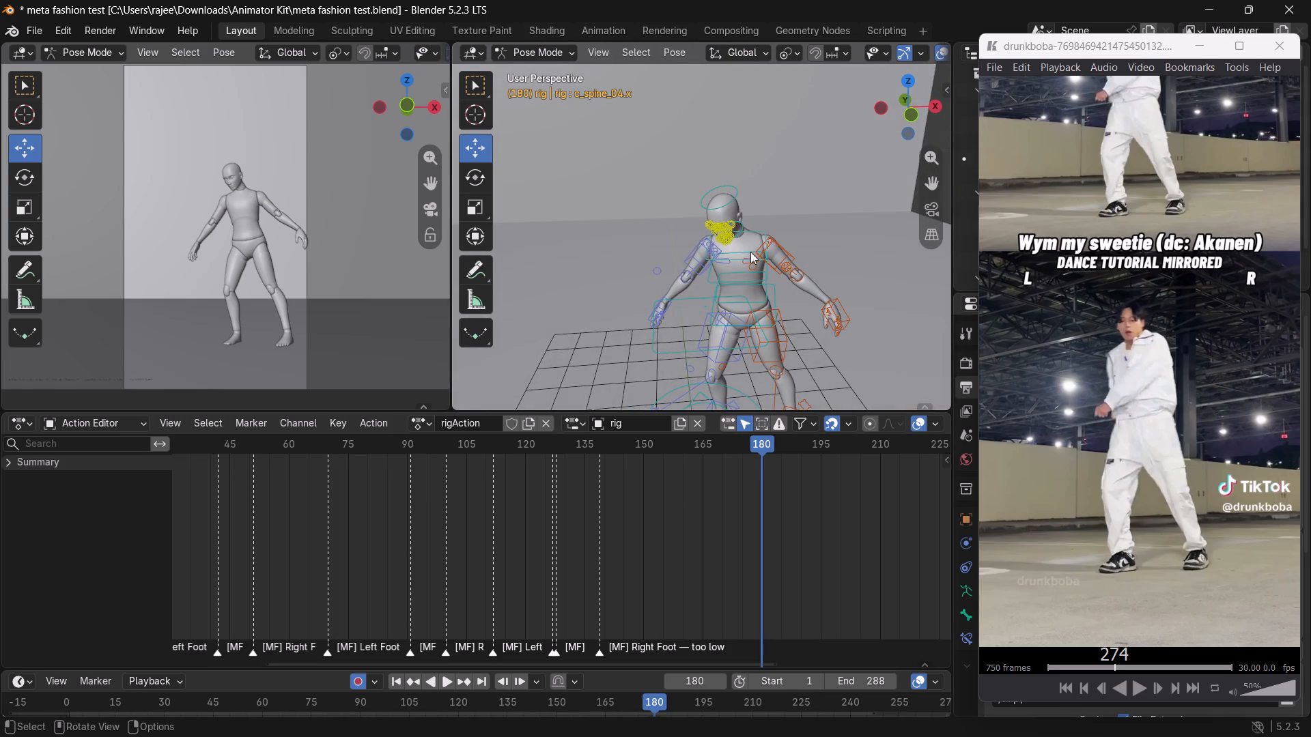
{"action": "left_click", "coordinate": [735, 257]}
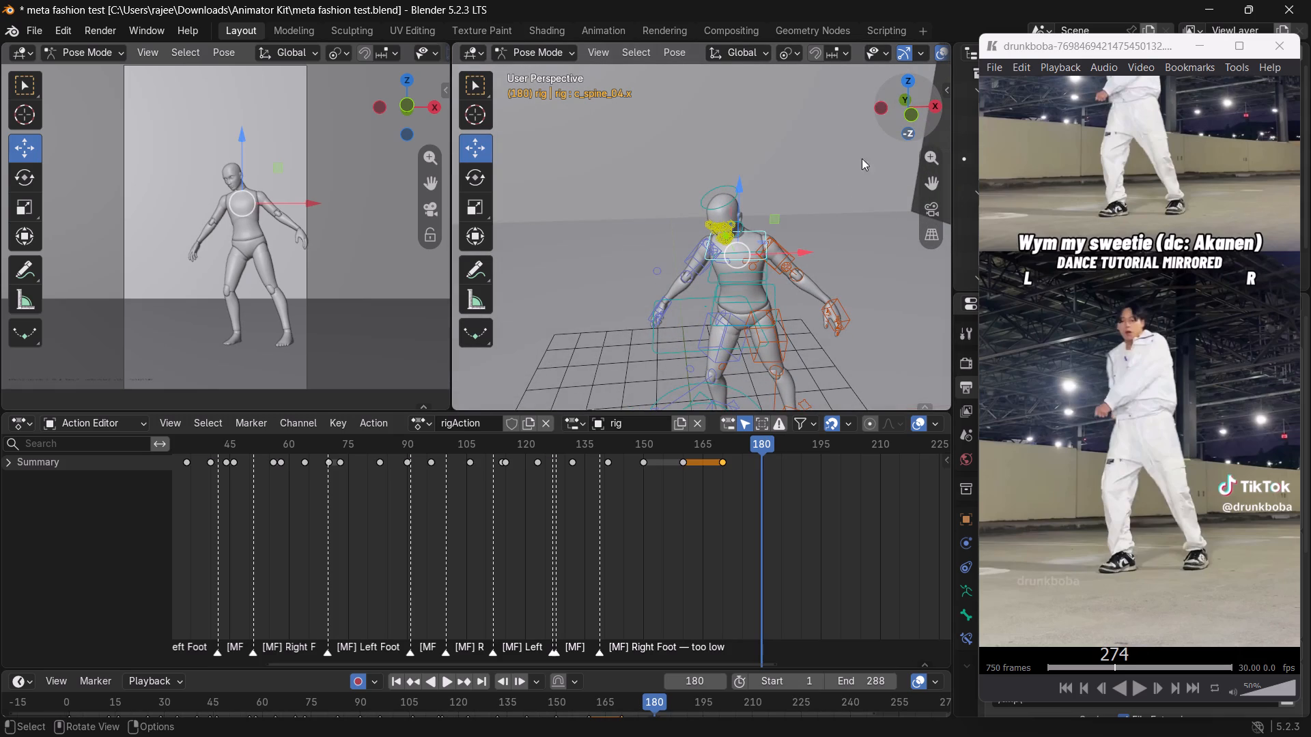
{"action": "left_click", "coordinate": [910, 114]}
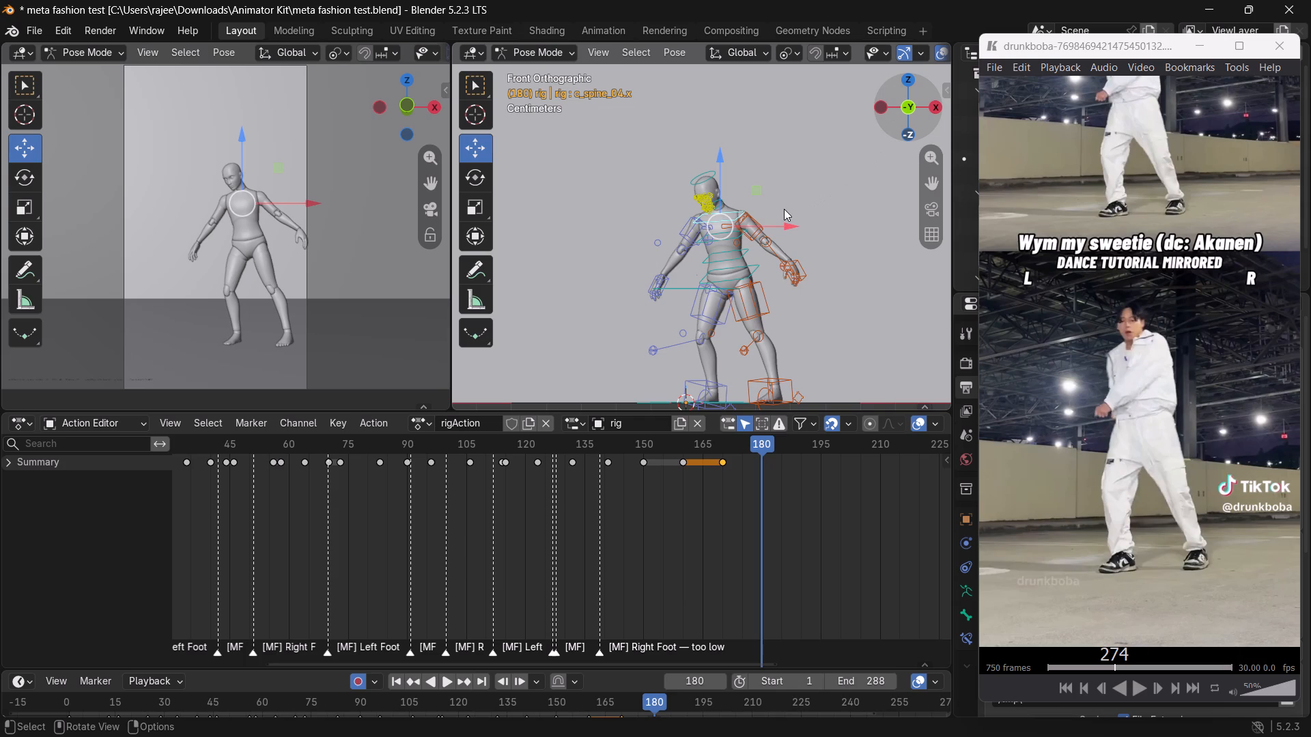
{"action": "key", "text": "e"}
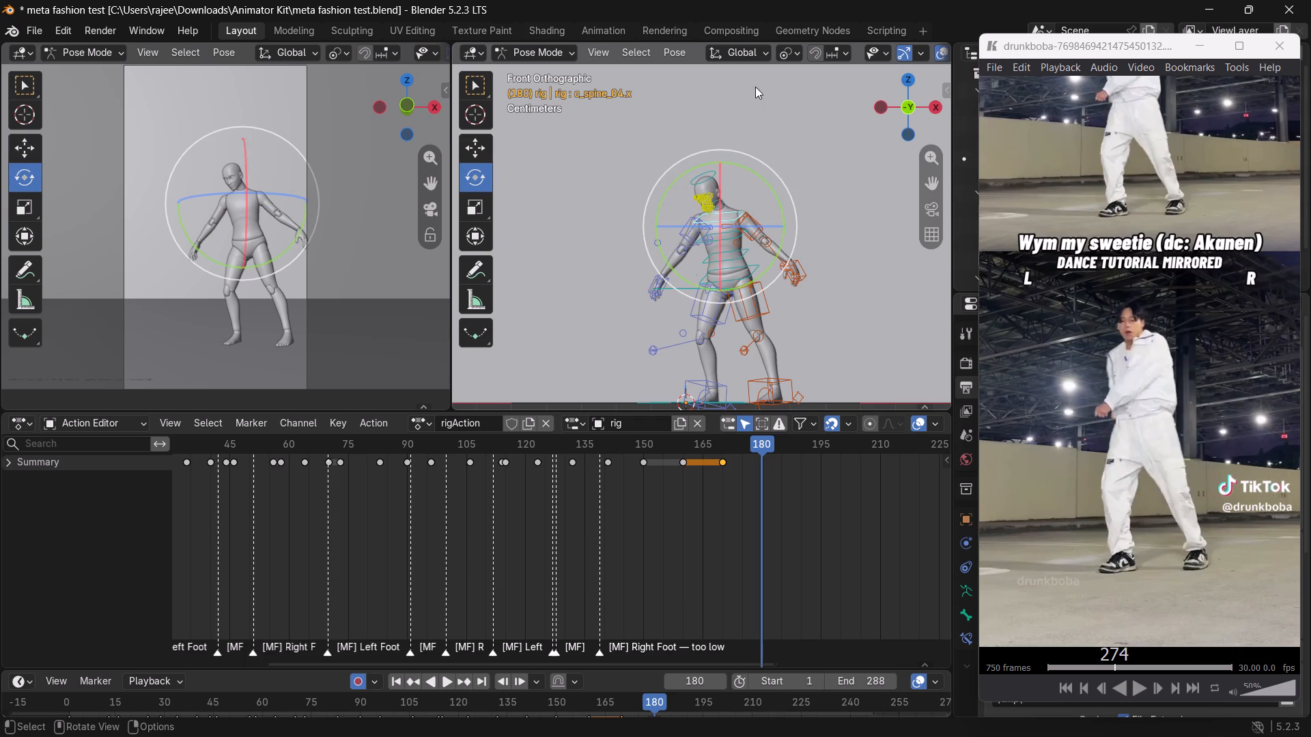
{"action": "left_click", "coordinate": [741, 48]}
{"action": "left_click", "coordinate": [721, 118]}
{"action": "left_click", "coordinate": [848, 154]}
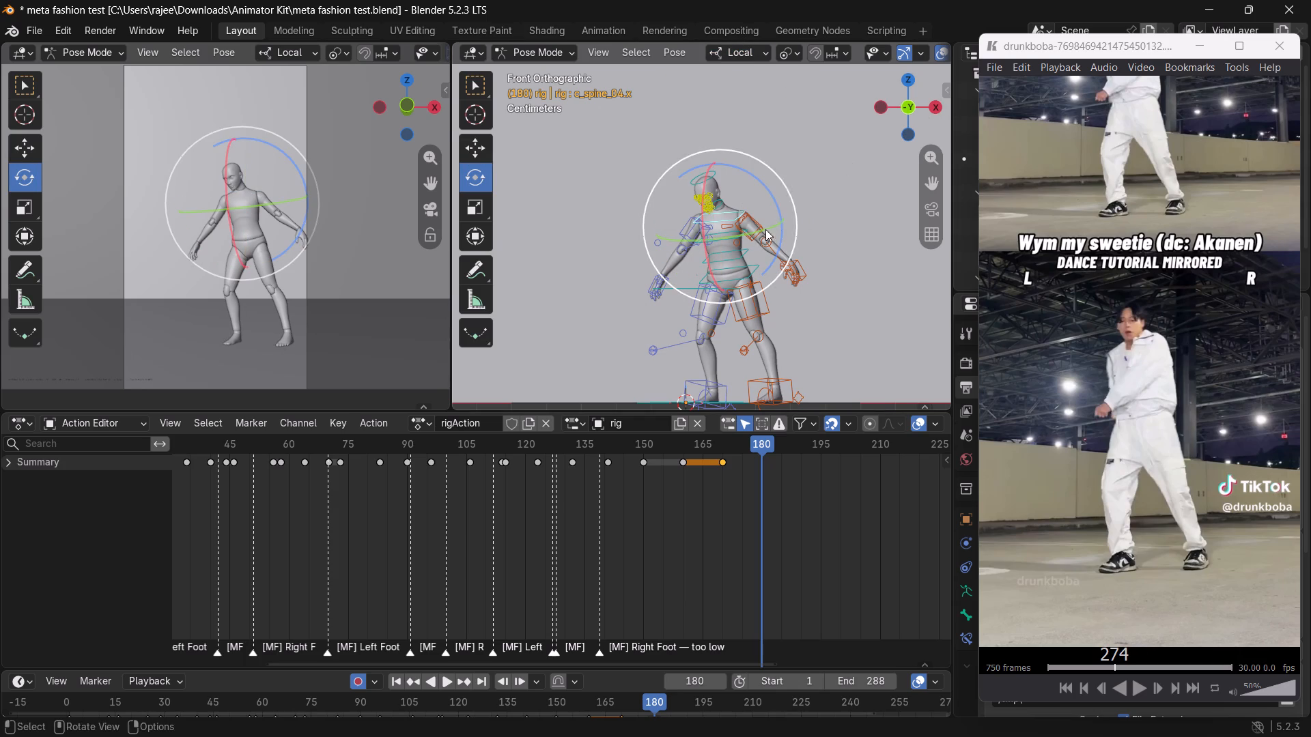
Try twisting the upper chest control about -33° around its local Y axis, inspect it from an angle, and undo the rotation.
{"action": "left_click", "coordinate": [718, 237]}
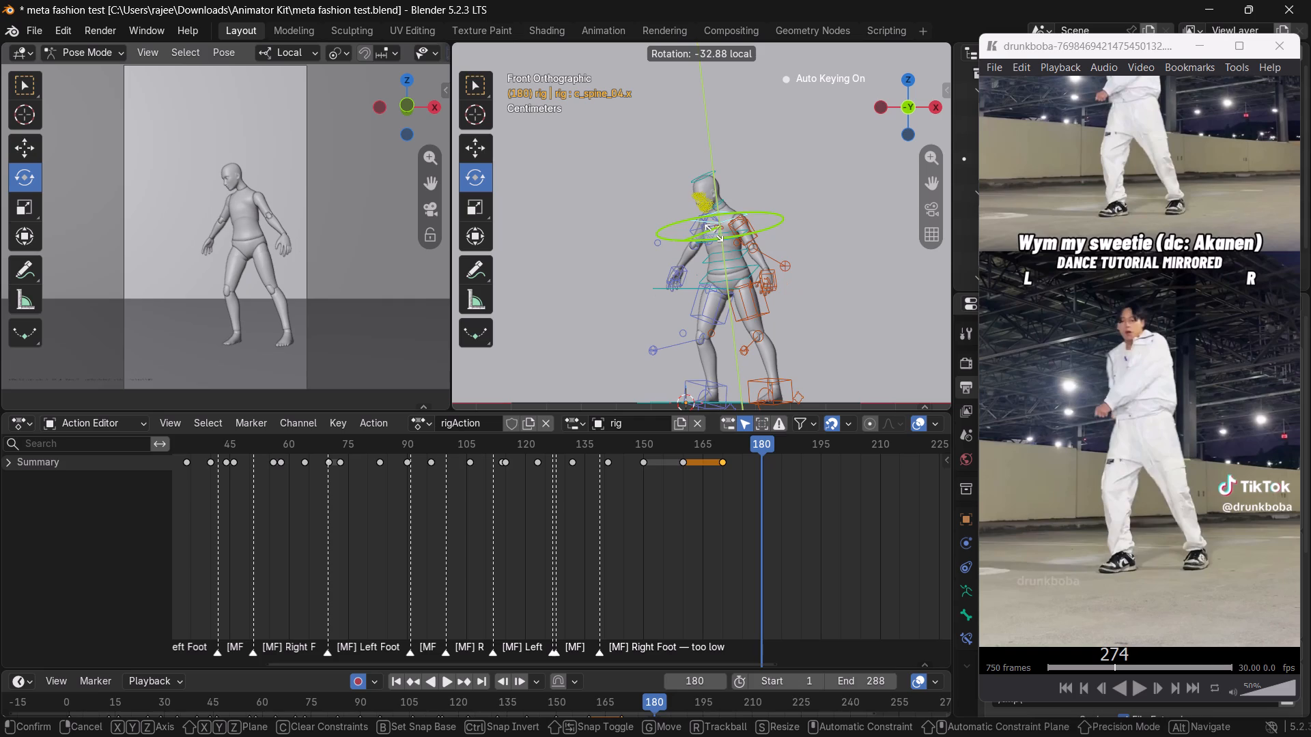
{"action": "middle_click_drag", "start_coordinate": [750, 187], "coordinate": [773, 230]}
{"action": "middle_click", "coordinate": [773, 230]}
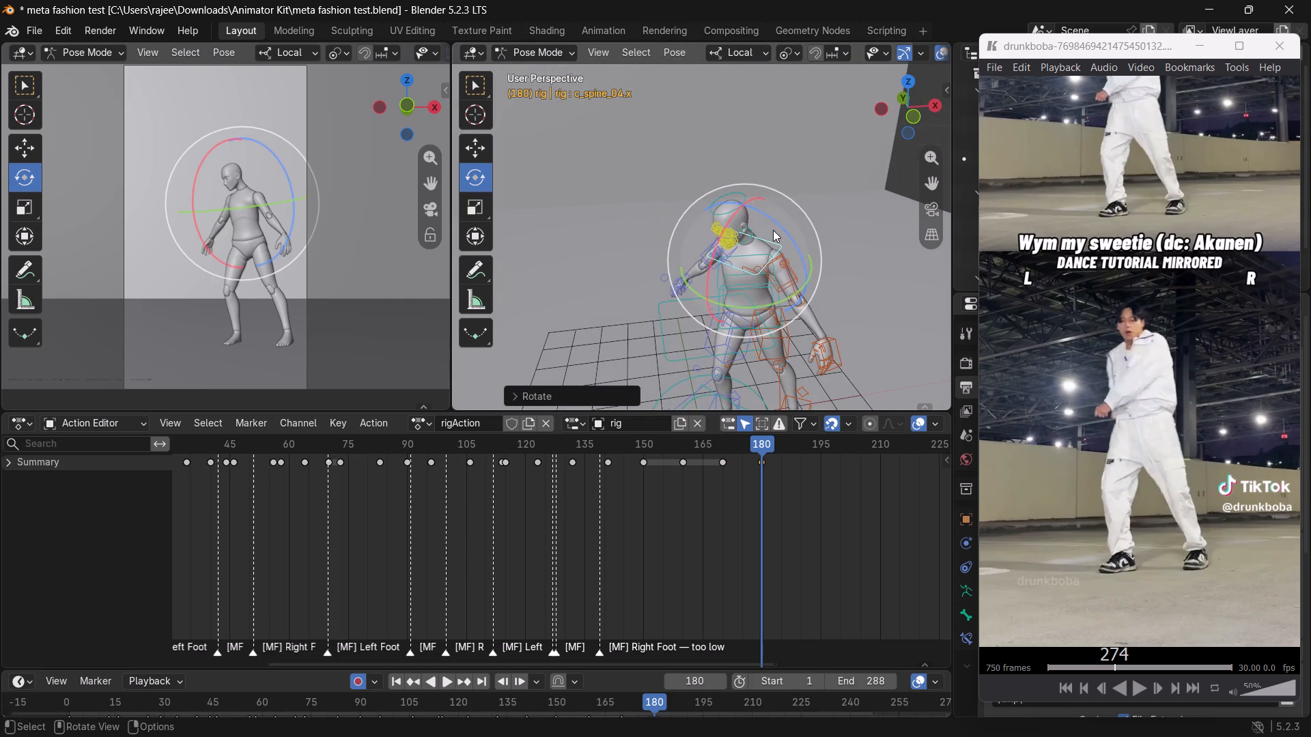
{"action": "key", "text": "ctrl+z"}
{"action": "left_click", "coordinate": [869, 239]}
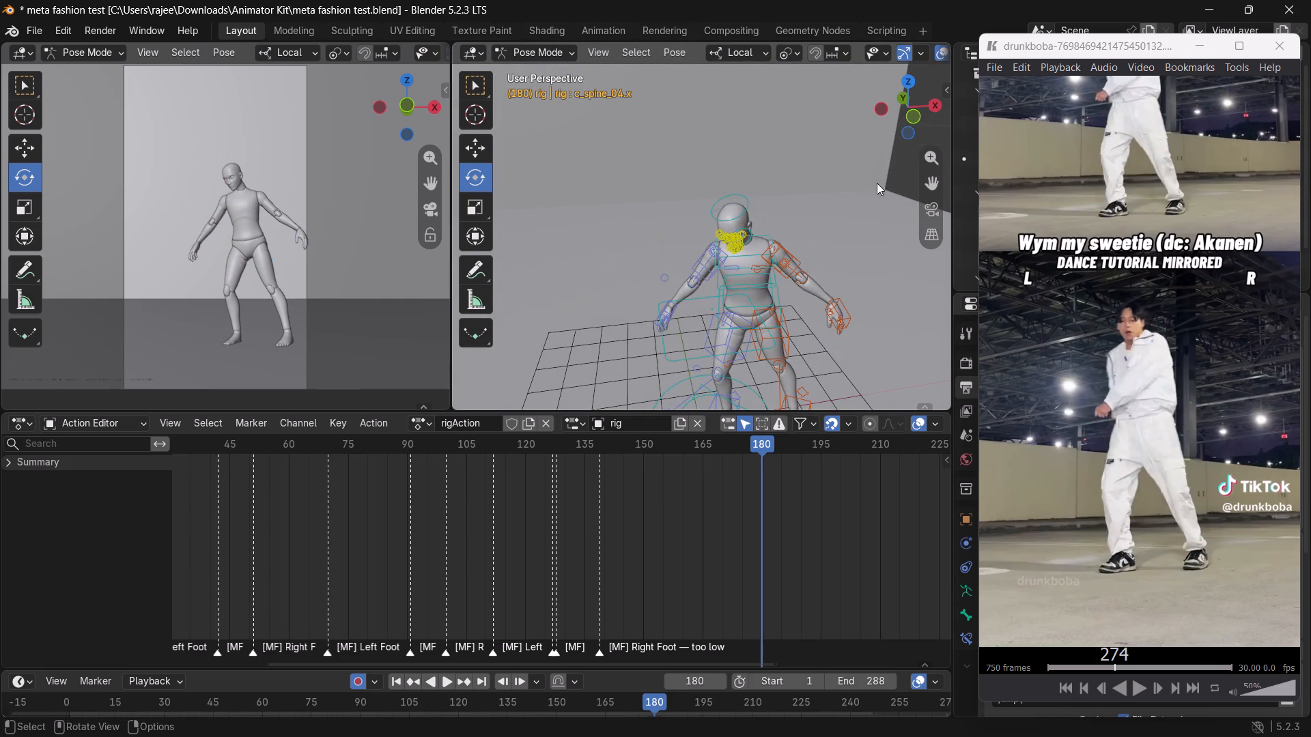
Twist the lowest spine control c_spine_01.x about -20° around its local Y axis at frame 180.
{"action": "left_click", "coordinate": [910, 120]}
{"action": "middle_click_drag", "start_coordinate": [772, 288], "coordinate": [868, 306]}
{"action": "middle_click", "coordinate": [886, 313]}
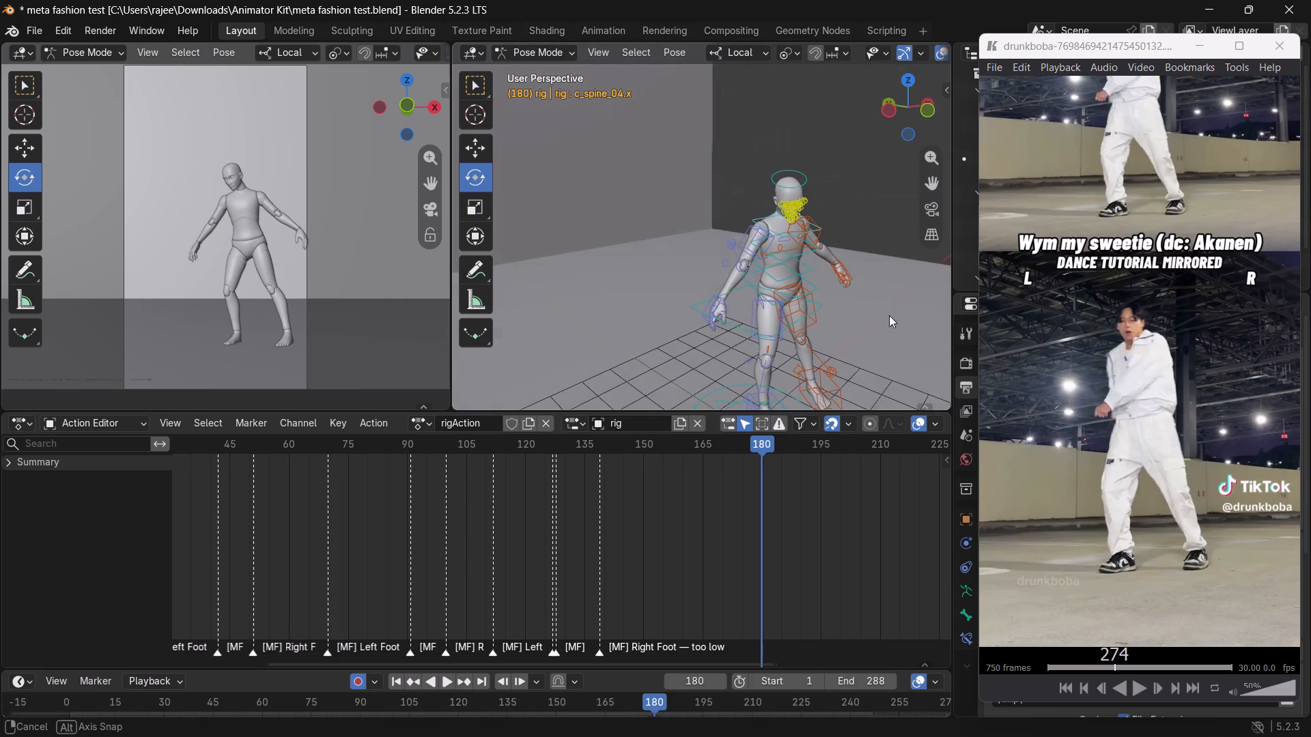
{"action": "left_click", "coordinate": [929, 108]}
{"action": "left_click", "coordinate": [733, 279]}
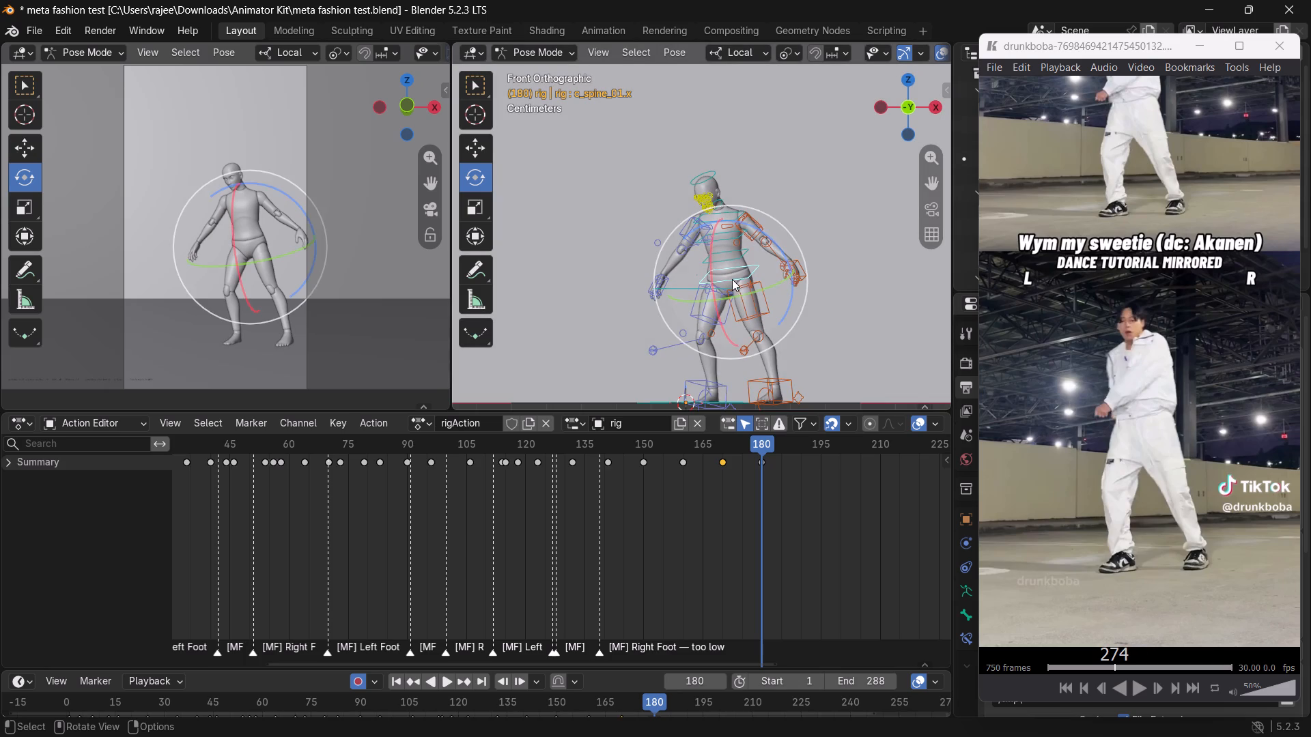
{"action": "left_click_drag", "start_coordinate": [741, 293], "coordinate": [743, 293]}
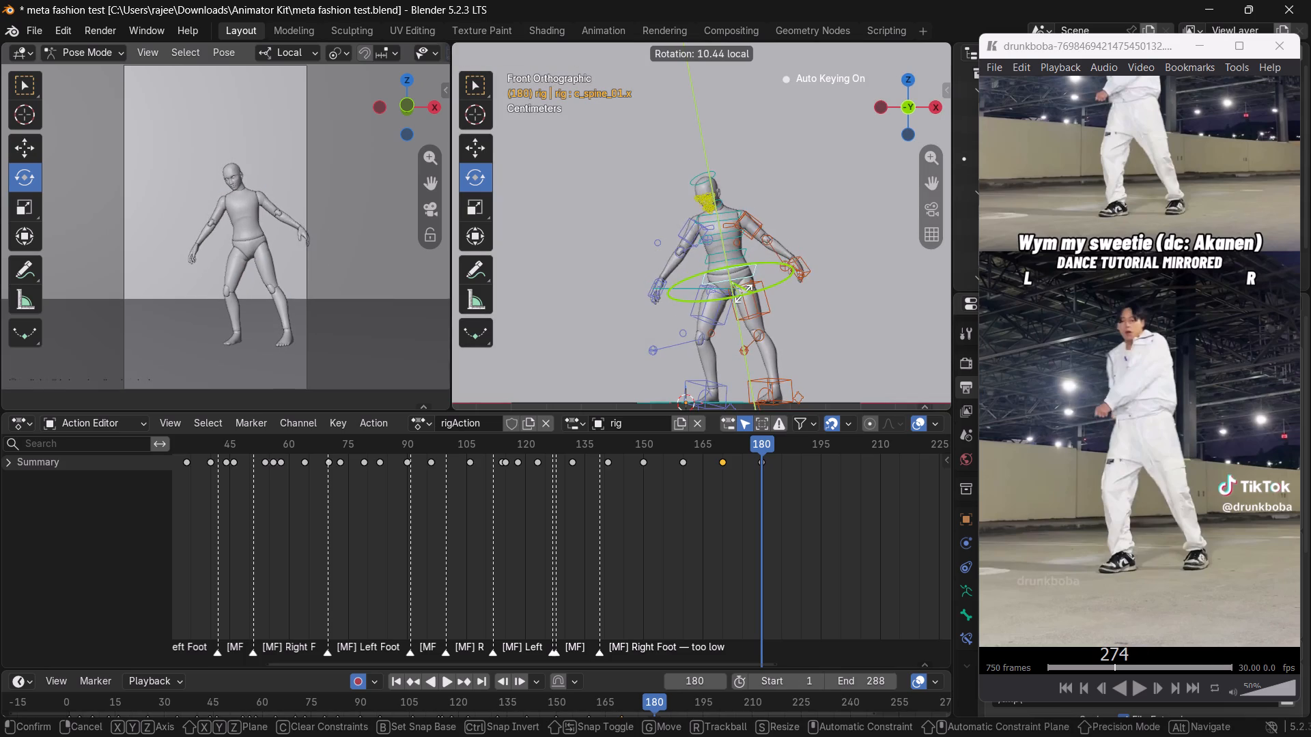
{"action": "left_click_drag", "start_coordinate": [743, 293], "coordinate": [755, 359]}
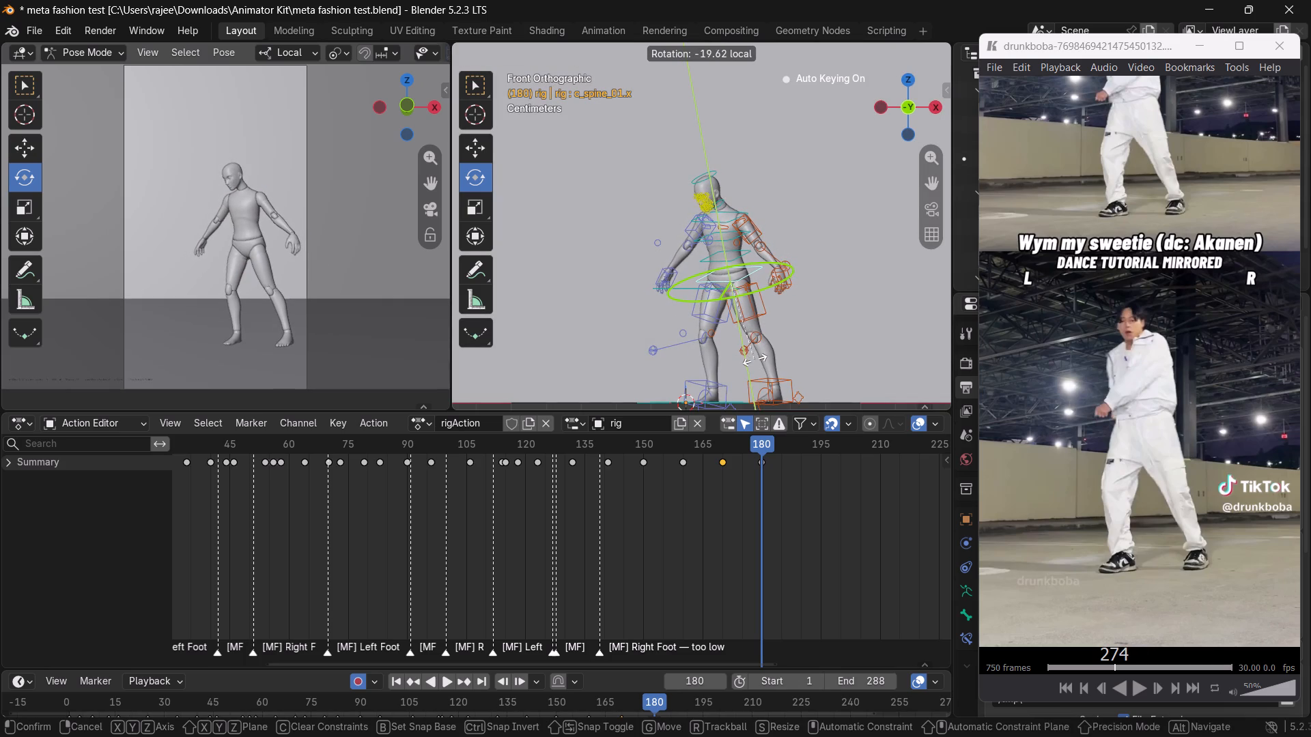
{"action": "left_click_drag", "start_coordinate": [755, 359], "coordinate": [756, 366]}
Check the twist from several angles and tilt the lowest spine control slightly toward the character's right around its local Z axis.
{"action": "scroll", "coordinate": [734, 347], "scroll_direction": "up", "scroll_amount": 2}
{"action": "middle_click_drag", "start_coordinate": [731, 338], "coordinate": [777, 352]}
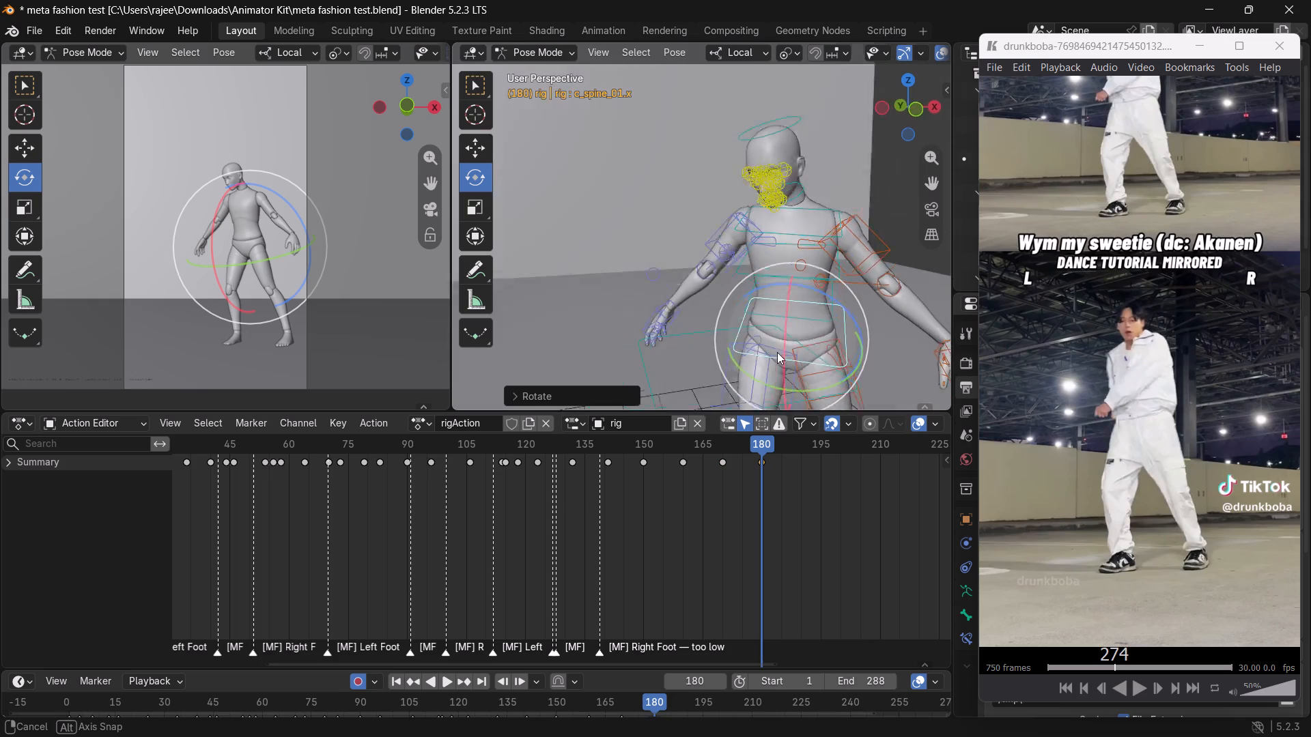
{"action": "middle_click_drag", "start_coordinate": [777, 352], "coordinate": [822, 371]}
{"action": "scroll", "coordinate": [808, 364], "scroll_direction": "down", "scroll_amount": 4}
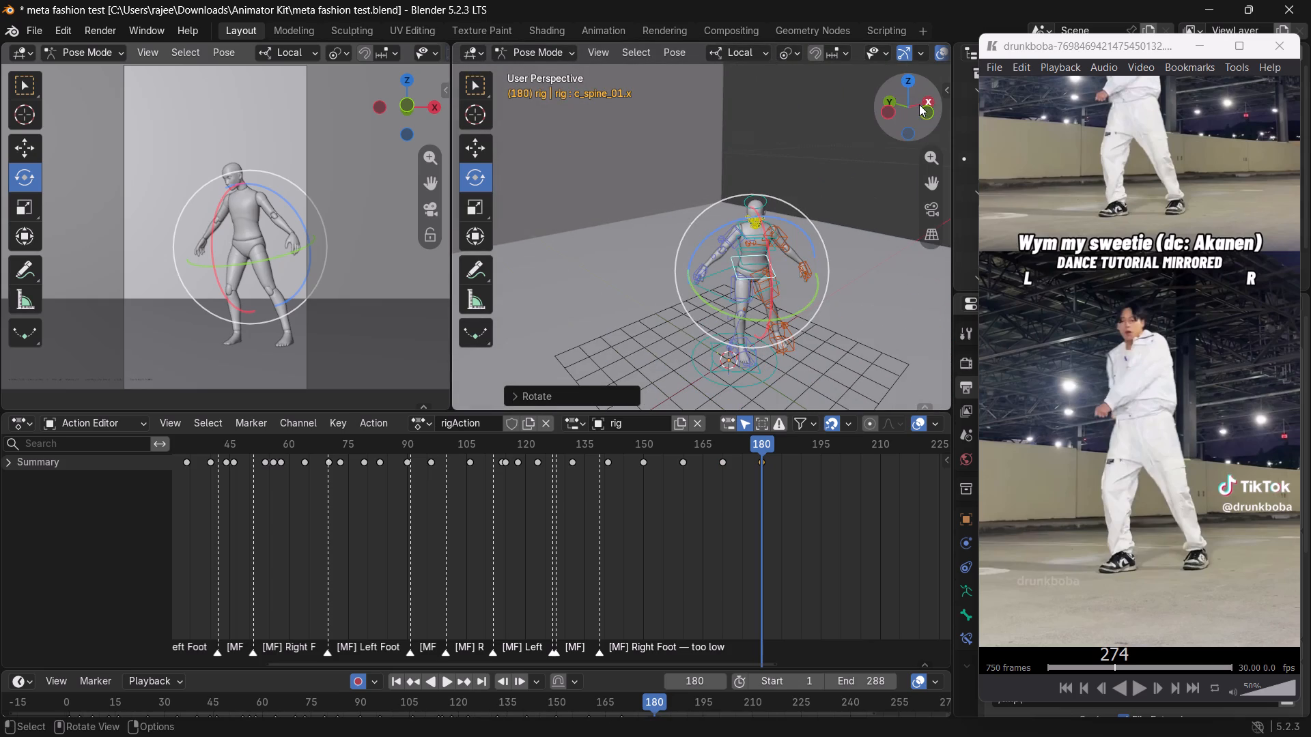
{"action": "left_click", "coordinate": [920, 108]}
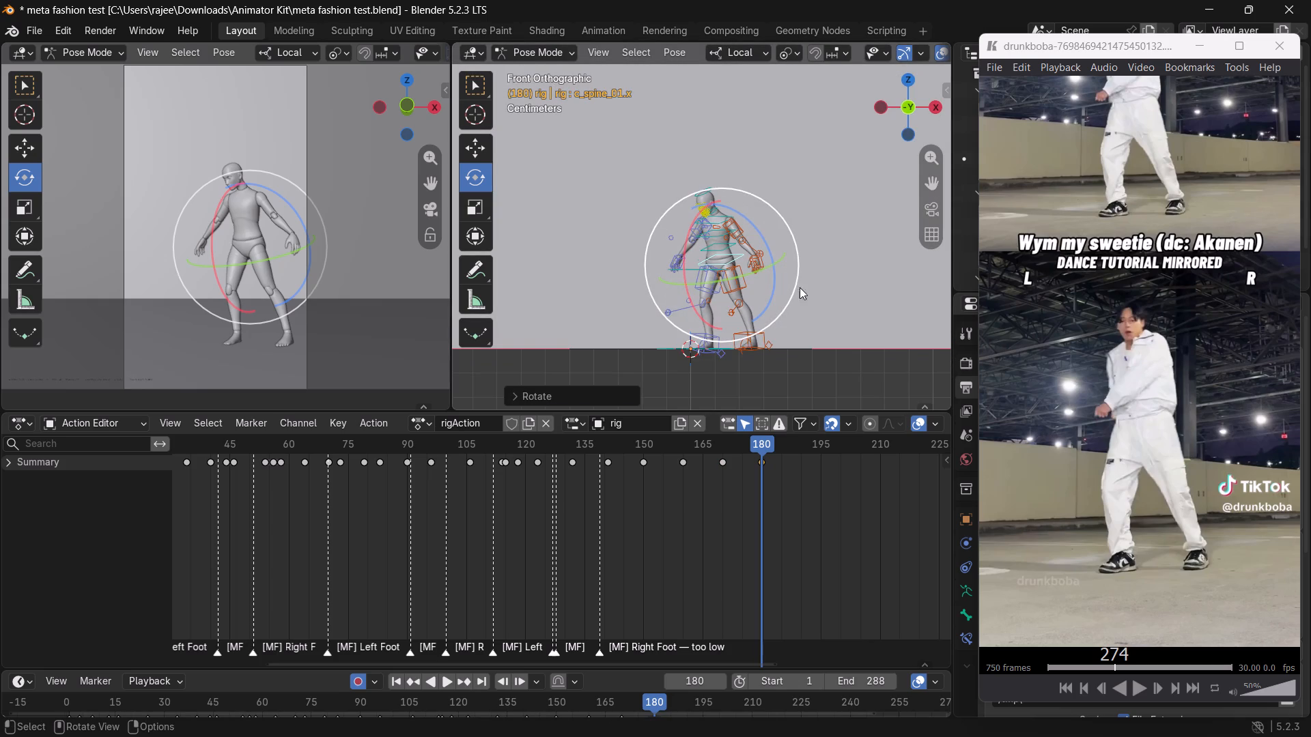
{"action": "scroll", "coordinate": [802, 296], "scroll_direction": "up", "scroll_amount": 1}
{"action": "middle_click_drag", "start_coordinate": [802, 300], "coordinate": [791, 268], "text": "shift"}
{"action": "scroll", "coordinate": [787, 270], "scroll_direction": "up", "scroll_amount": 3}
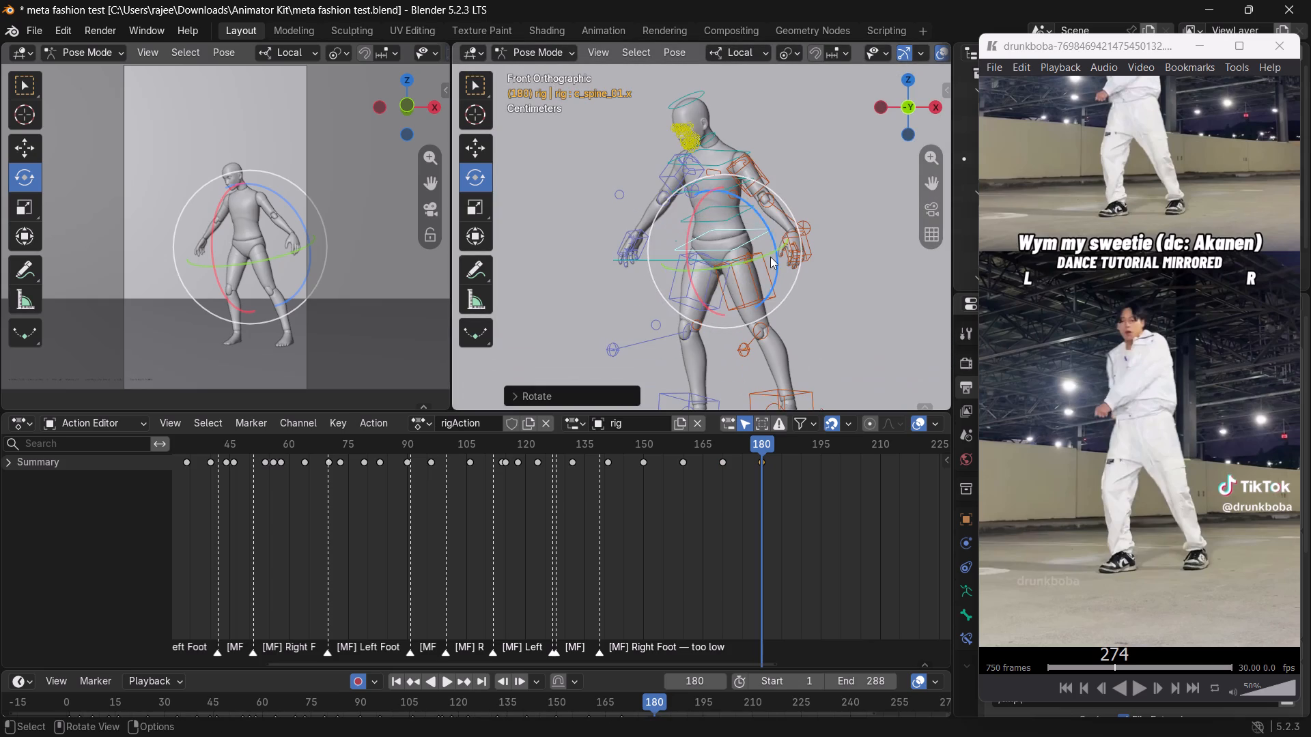
{"action": "middle_click_drag", "start_coordinate": [763, 148], "coordinate": [788, 188], "text": "shift"}
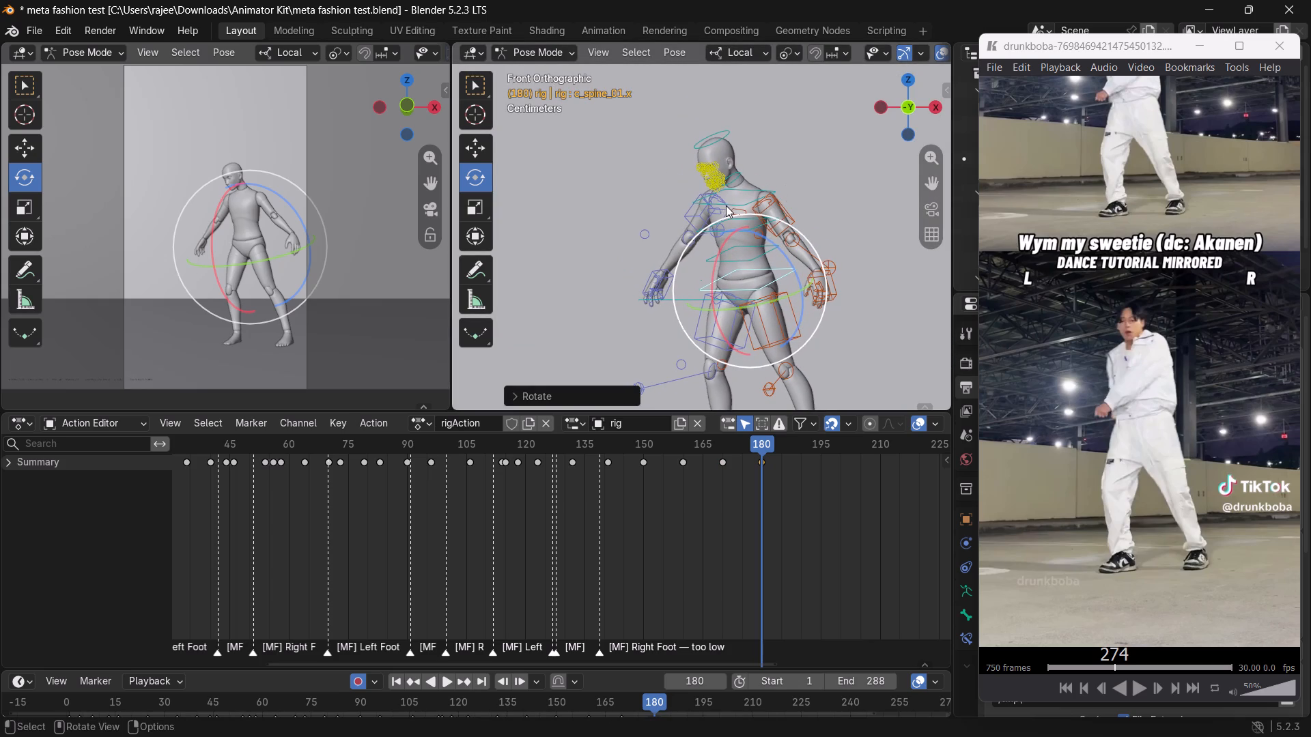
{"action": "left_click", "coordinate": [744, 202]}
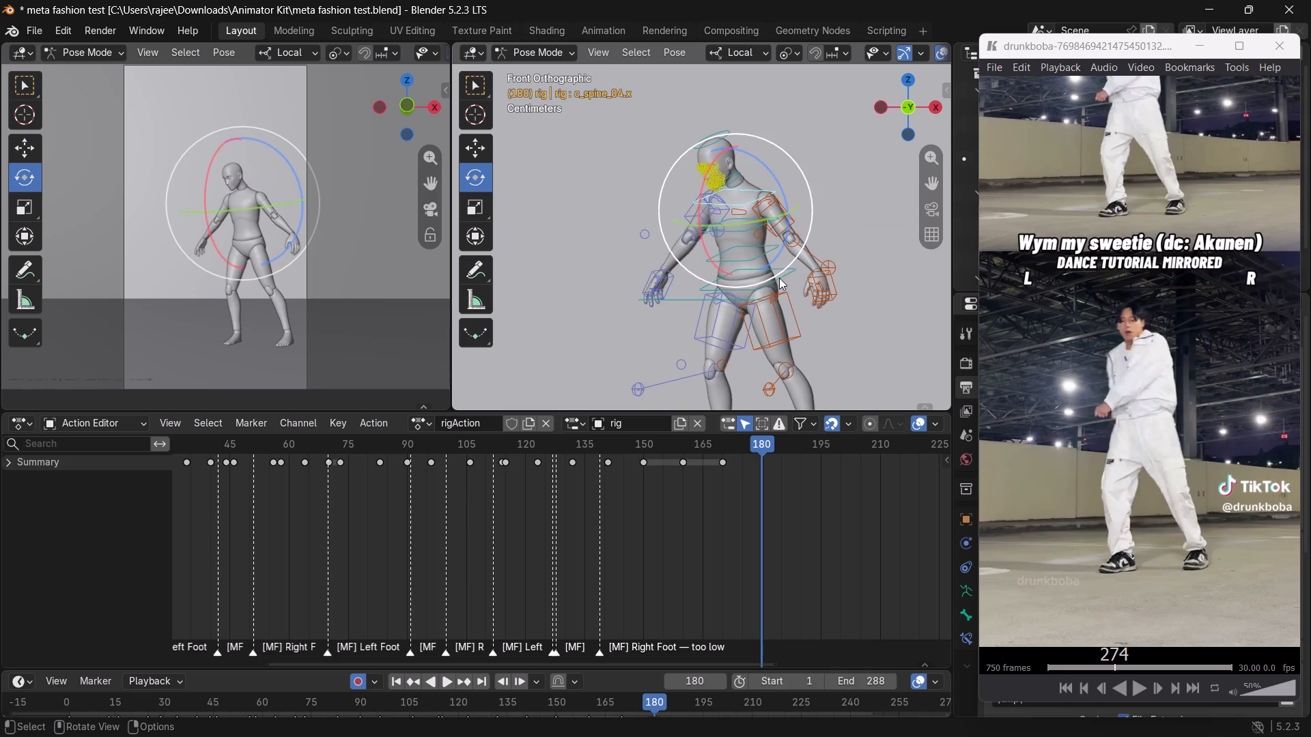
{"action": "left_click", "coordinate": [734, 288]}
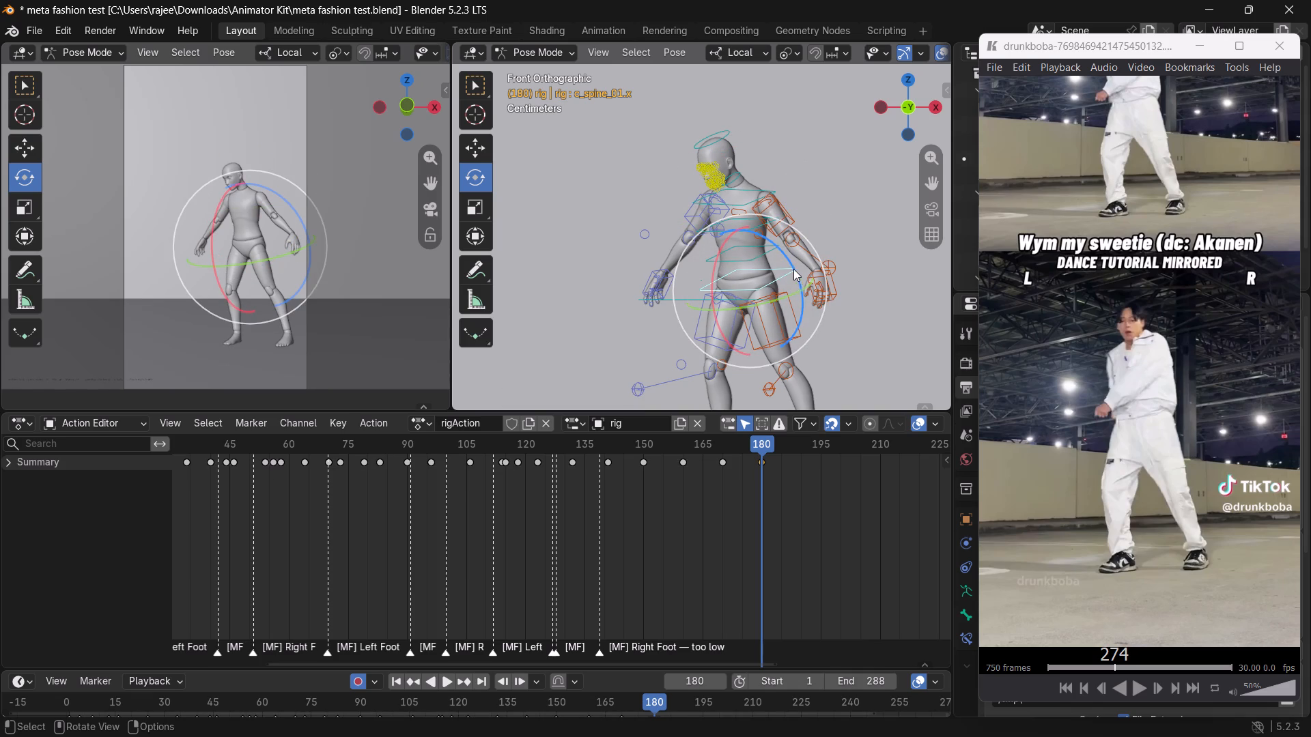
{"action": "left_click", "coordinate": [794, 266]}
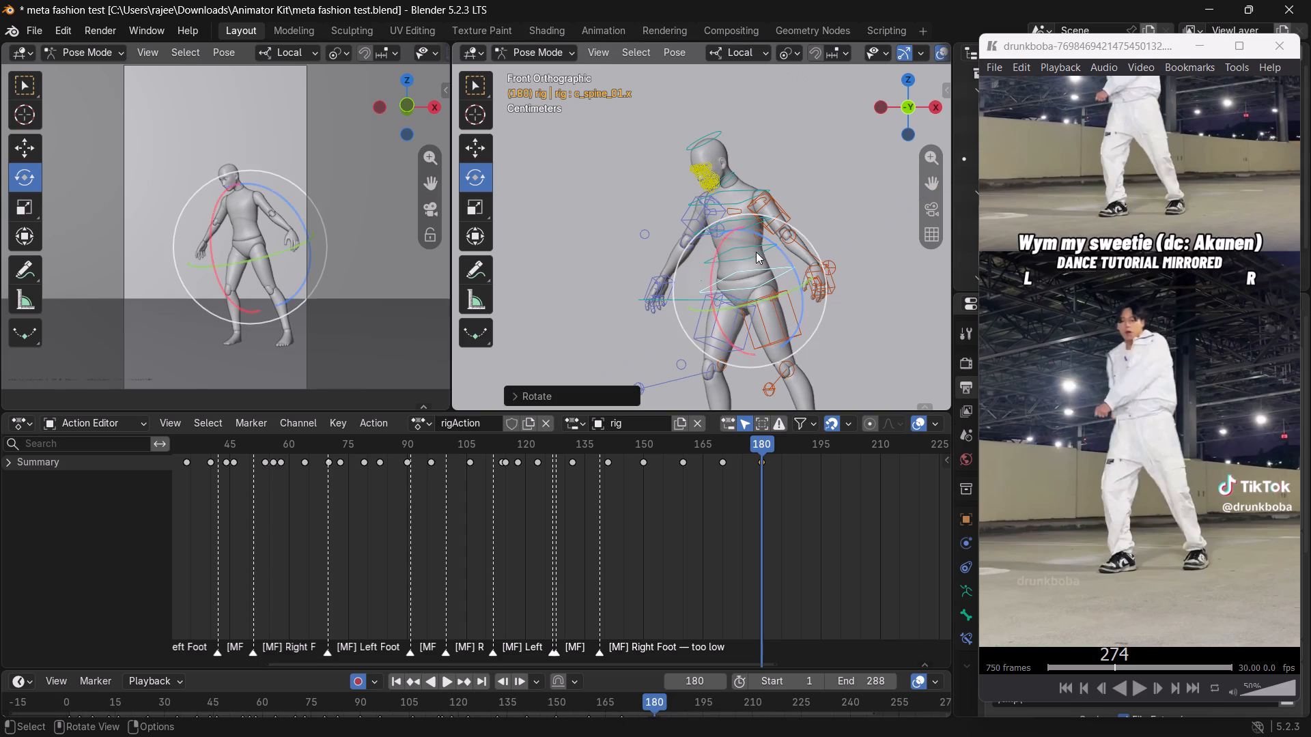
Rotate the upper chest control c_spine_04.x about 12° around its local Z axis, leaning the shoulders toward the character's right.
{"action": "left_click", "coordinate": [723, 198]}
{"action": "left_click_drag", "start_coordinate": [773, 188], "coordinate": [772, 180]}
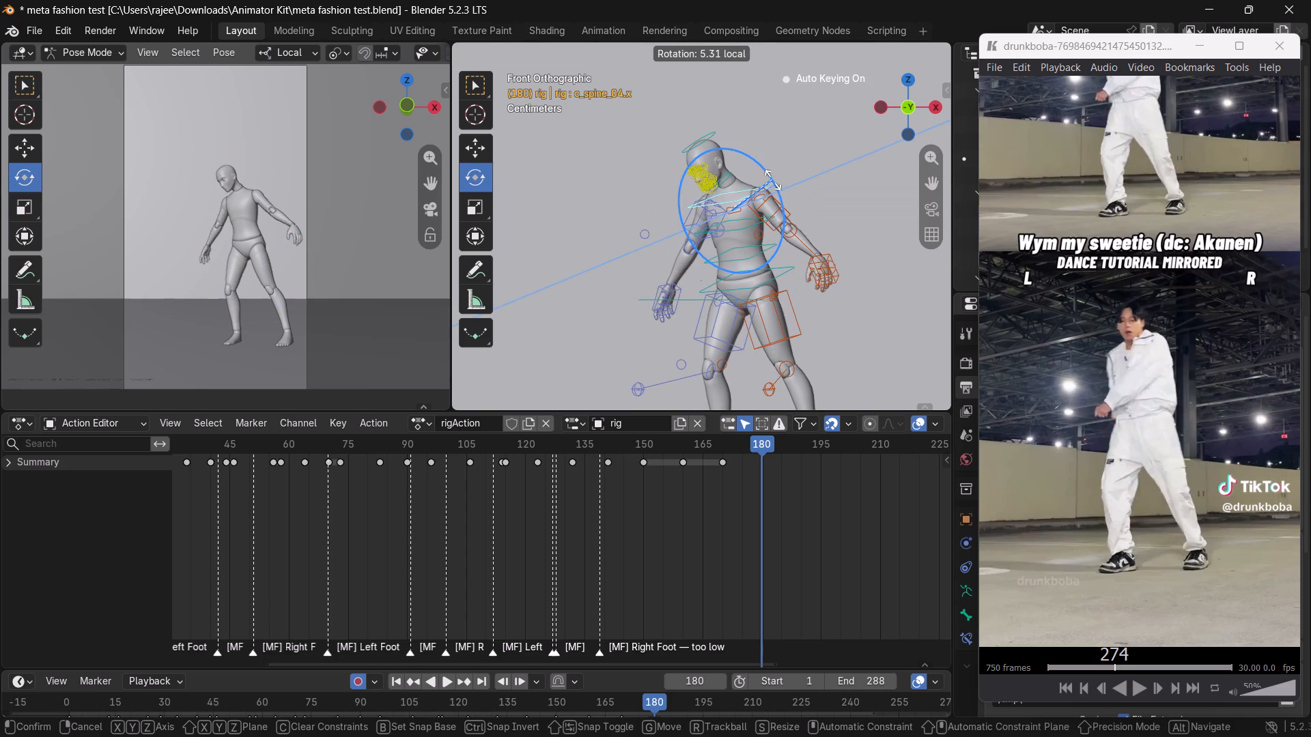
{"action": "left_click_drag", "start_coordinate": [772, 180], "coordinate": [772, 172]}
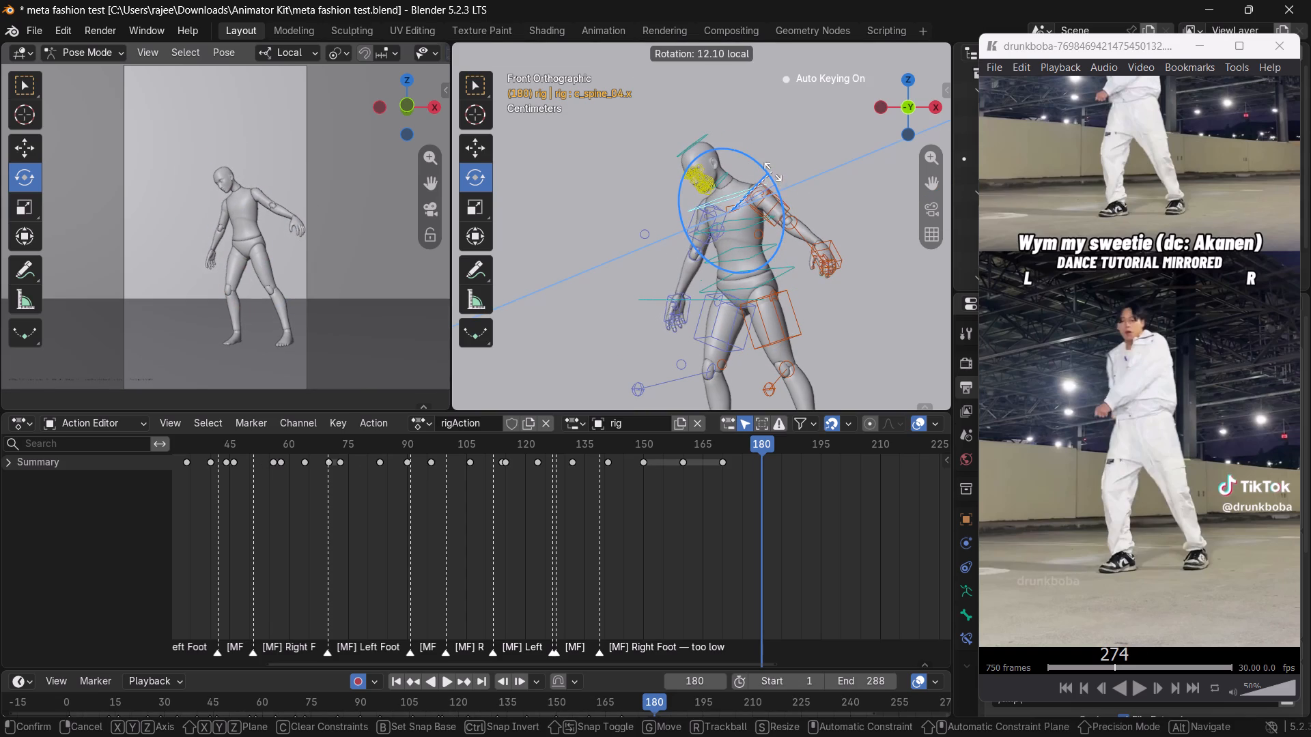
{"action": "left_click_drag", "start_coordinate": [772, 172], "coordinate": [772, 171]}
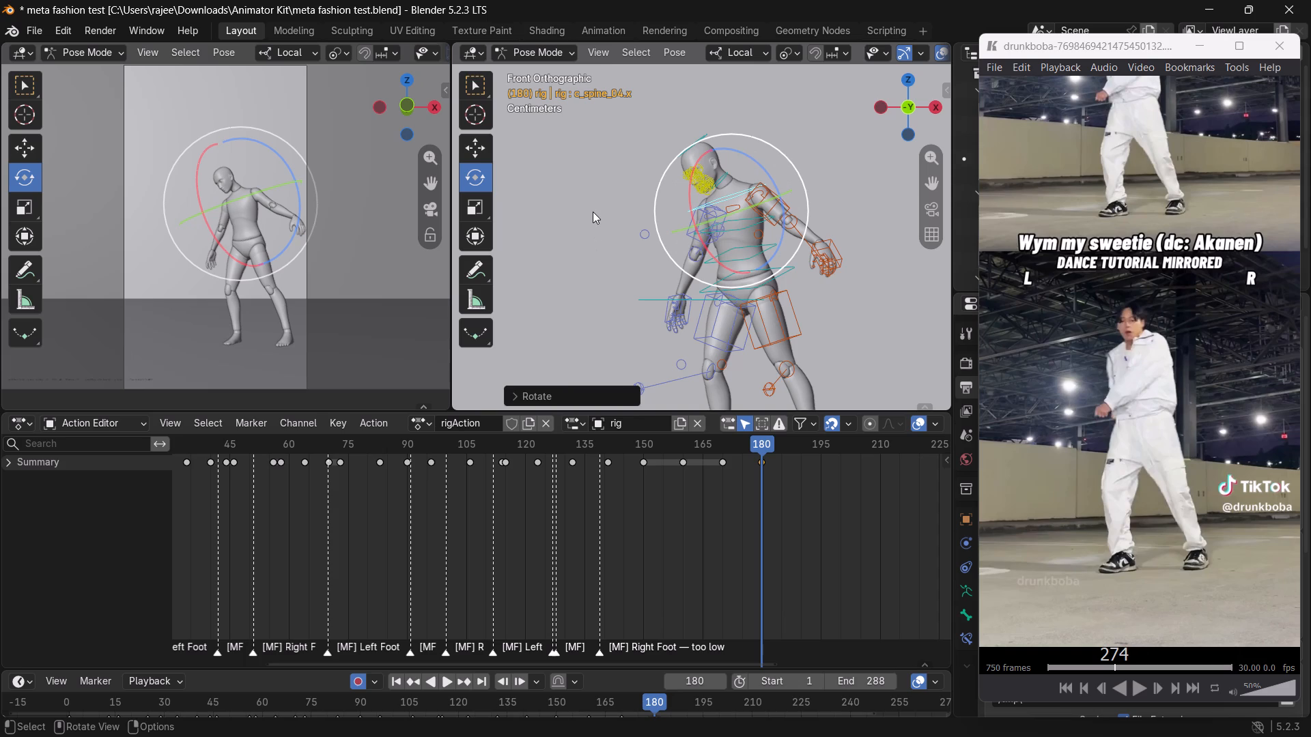
{"action": "left_click", "coordinate": [593, 212]}
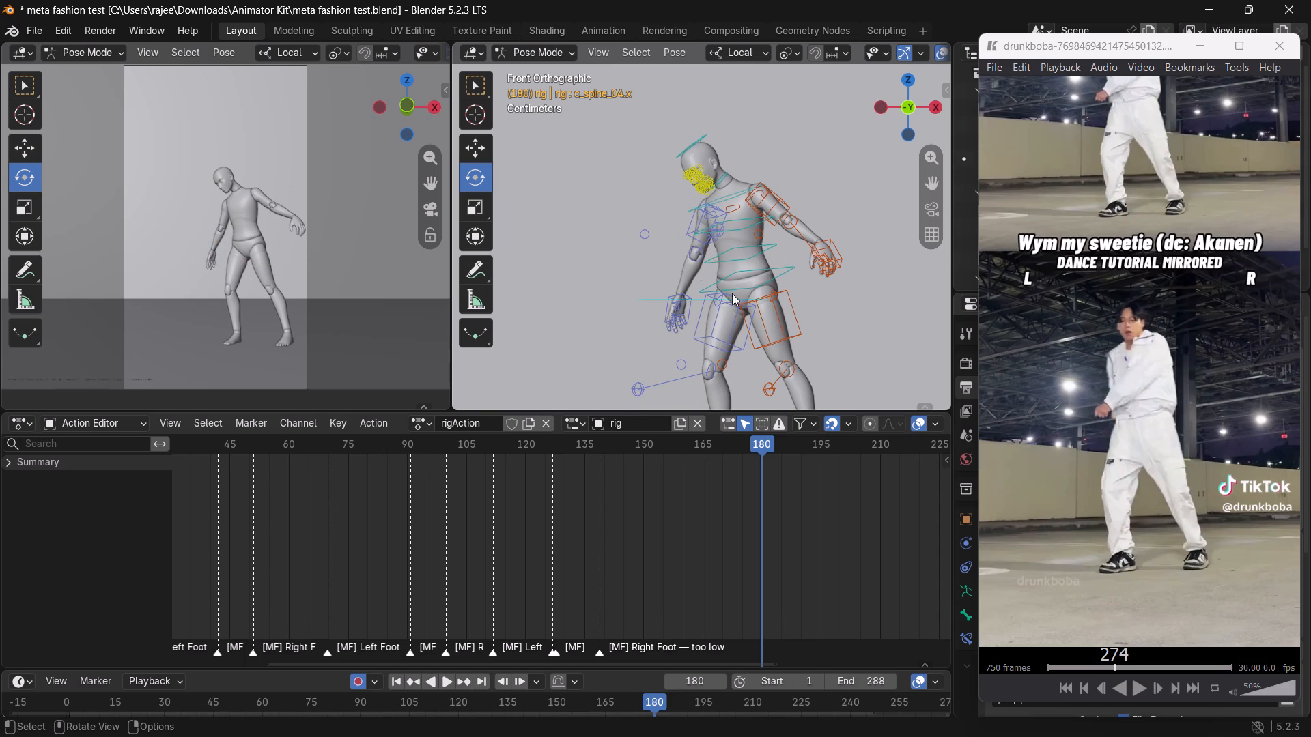
Move the right hand IK control c_hand_ik.r inward in the Global front plane until the hand sits over the right thigh.
{"action": "left_click", "coordinate": [666, 302]}
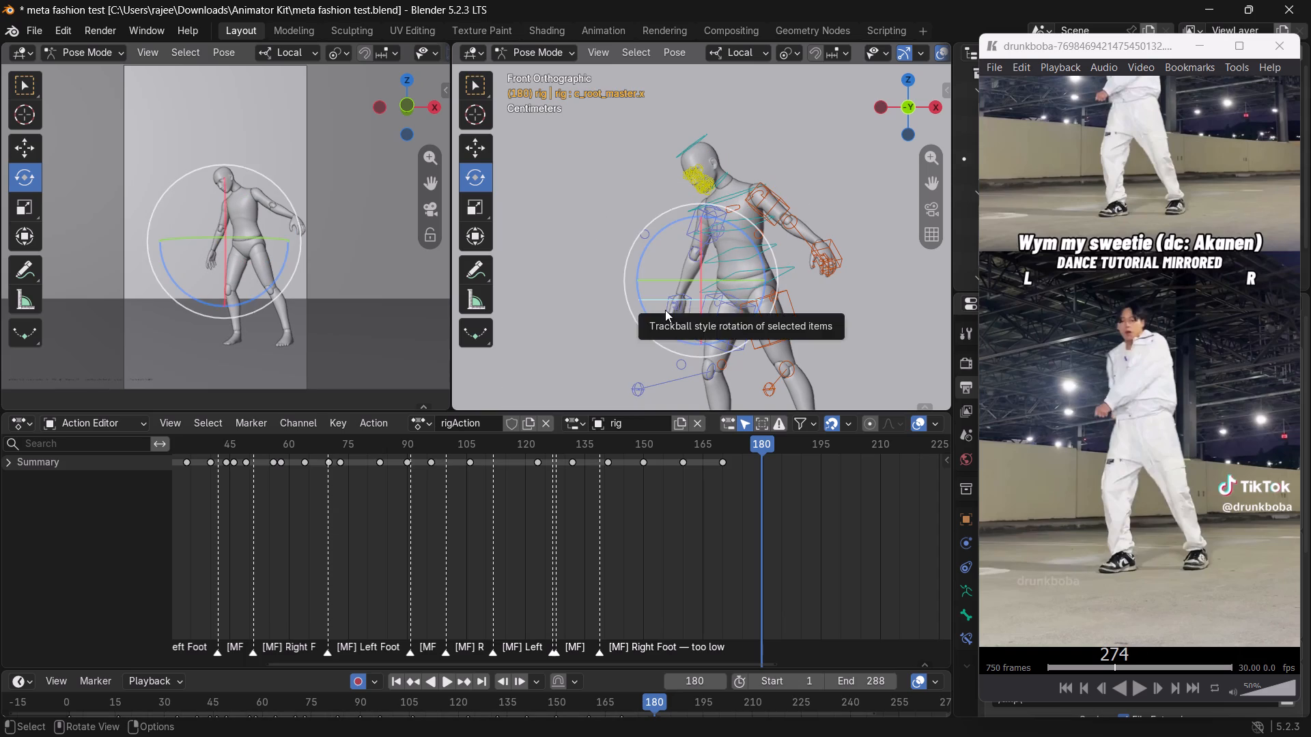
{"action": "left_click", "coordinate": [665, 310]}
{"action": "key", "text": "w"}
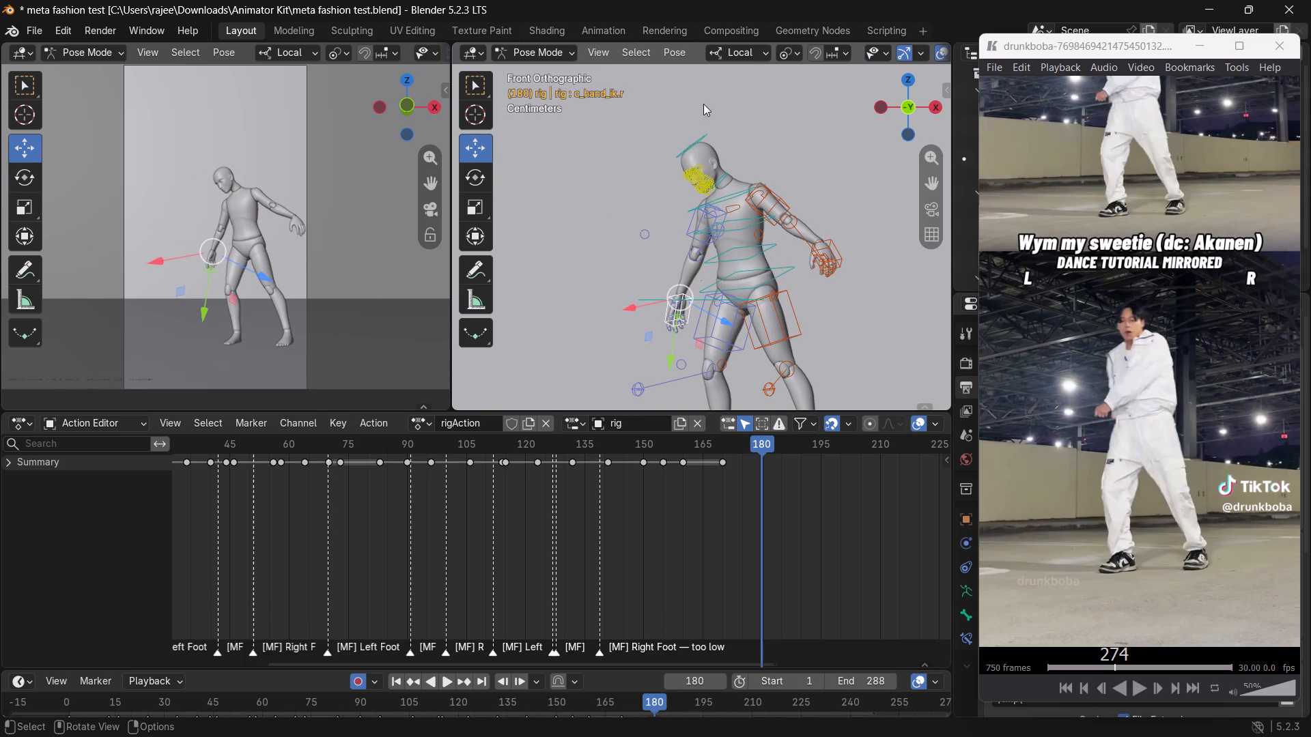
{"action": "left_click", "coordinate": [727, 42]}
{"action": "left_click", "coordinate": [733, 57]}
{"action": "left_click", "coordinate": [727, 111]}
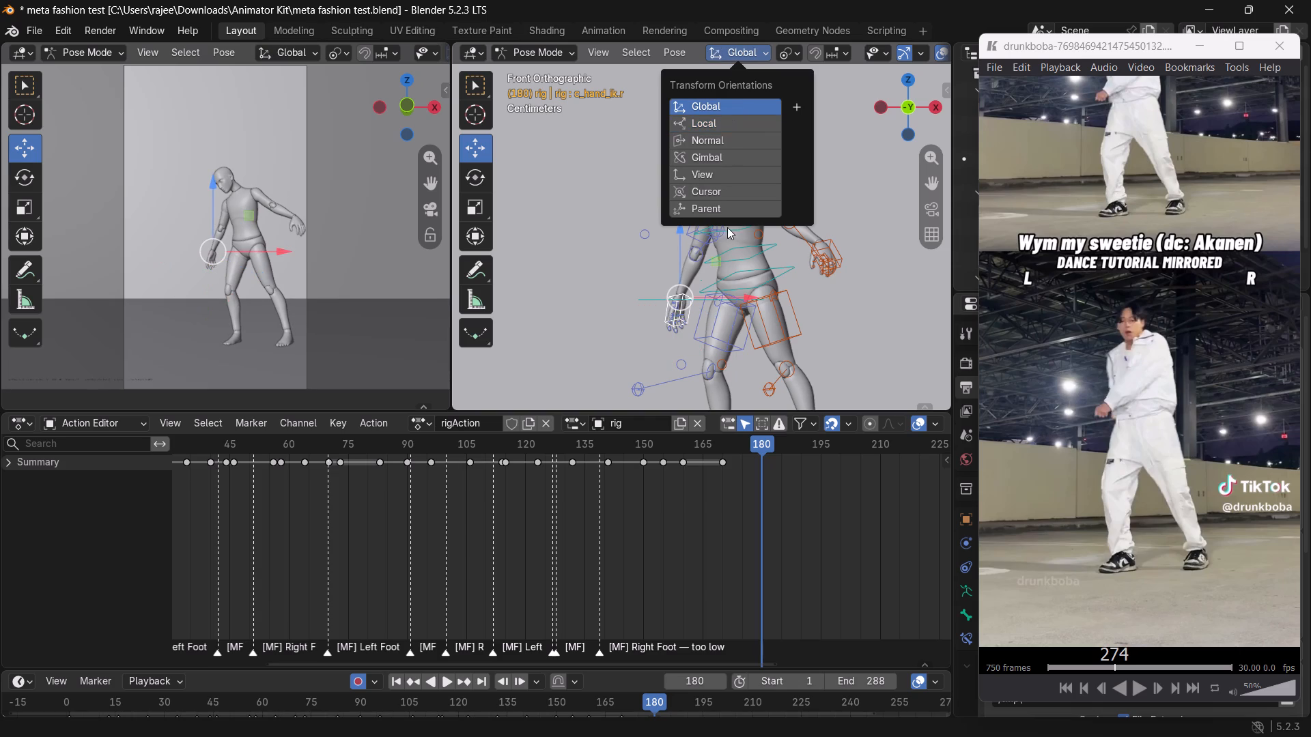
{"action": "left_click_drag", "start_coordinate": [718, 259], "coordinate": [748, 270]}
{"action": "left_click_drag", "start_coordinate": [721, 262], "coordinate": [743, 265]}
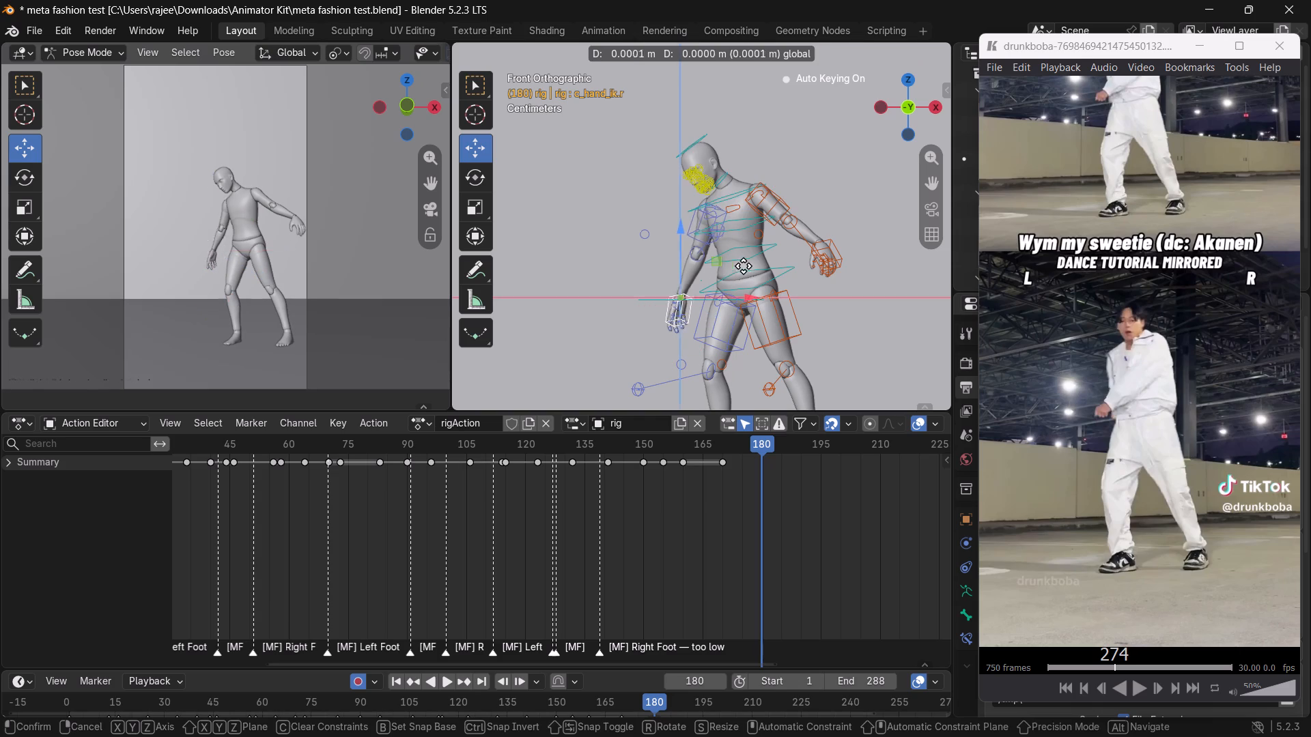
{"action": "left_click_drag", "start_coordinate": [743, 265], "coordinate": [771, 263]}
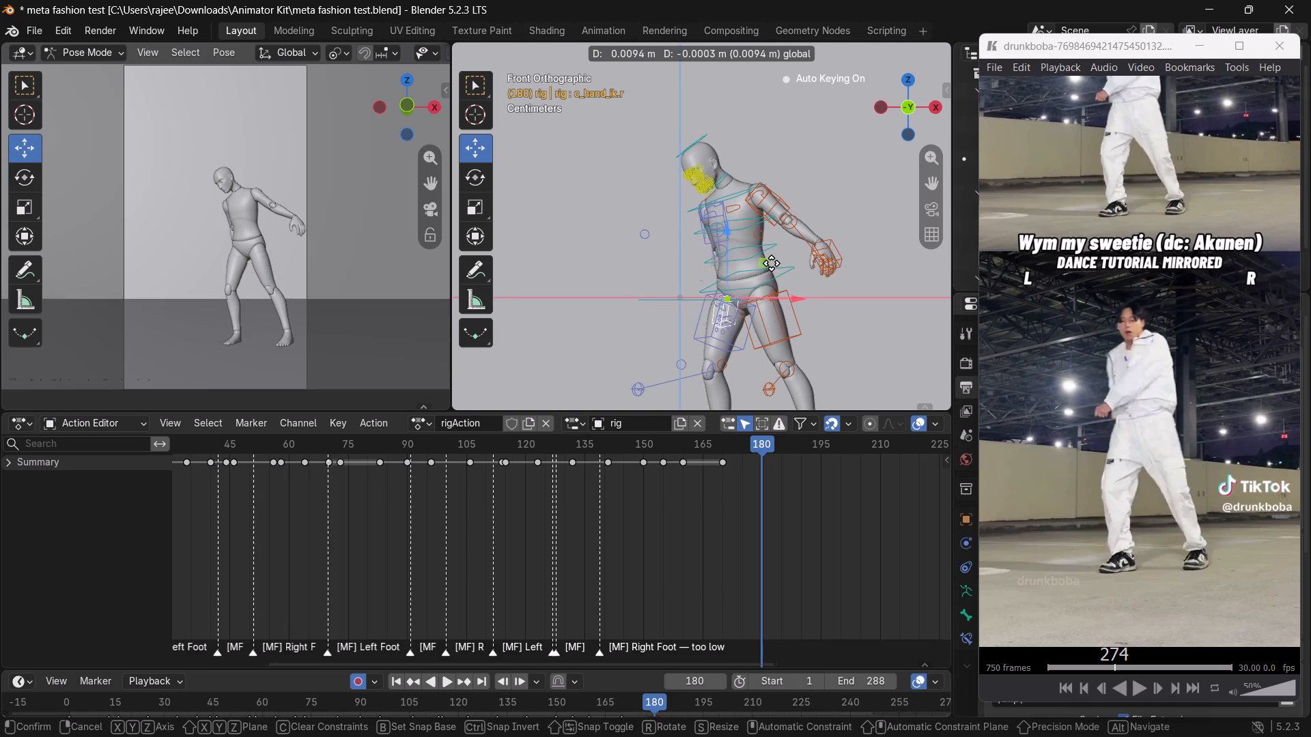
{"action": "left_click_drag", "start_coordinate": [771, 263], "coordinate": [764, 262]}
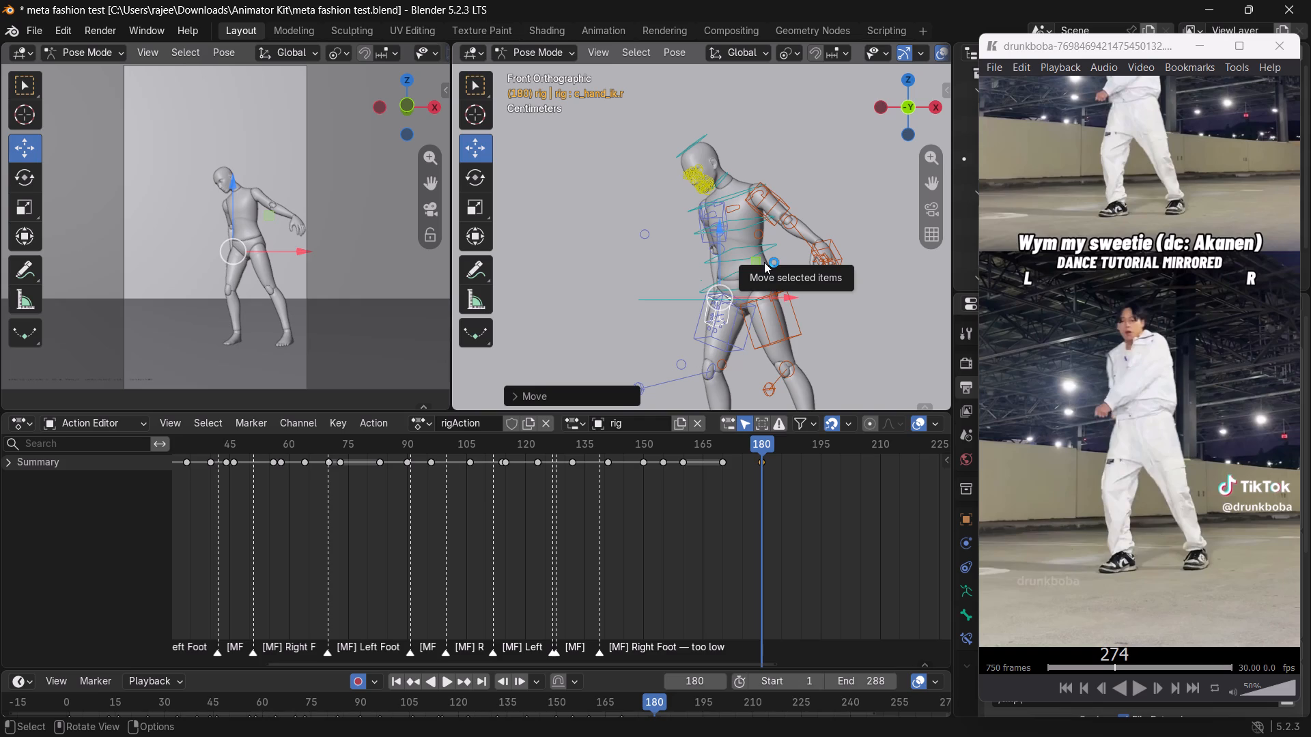
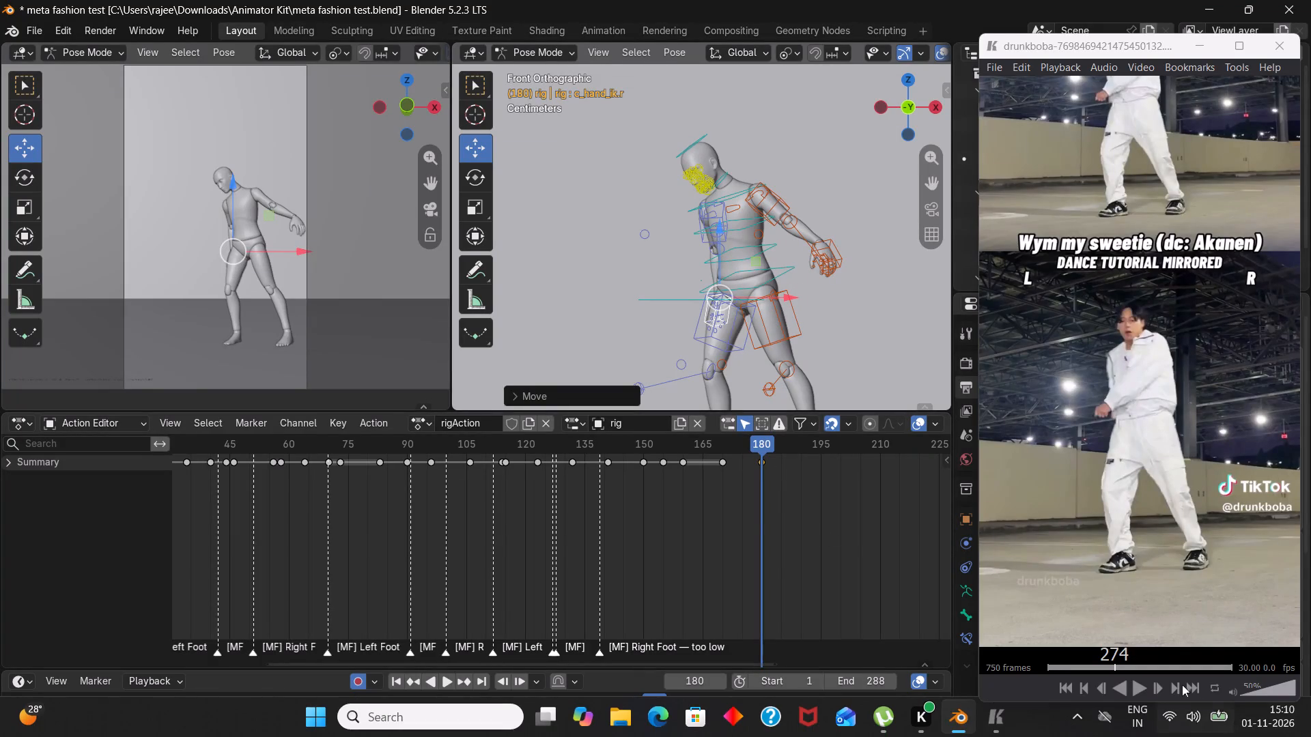
Move the left hand IK control c_hand_ik.l in the Global front plane about 0.019 m inward and 0.005 m down, in front of the pelvis.
{"action": "scroll", "coordinate": [774, 308], "scroll_direction": "down", "scroll_amount": 1}
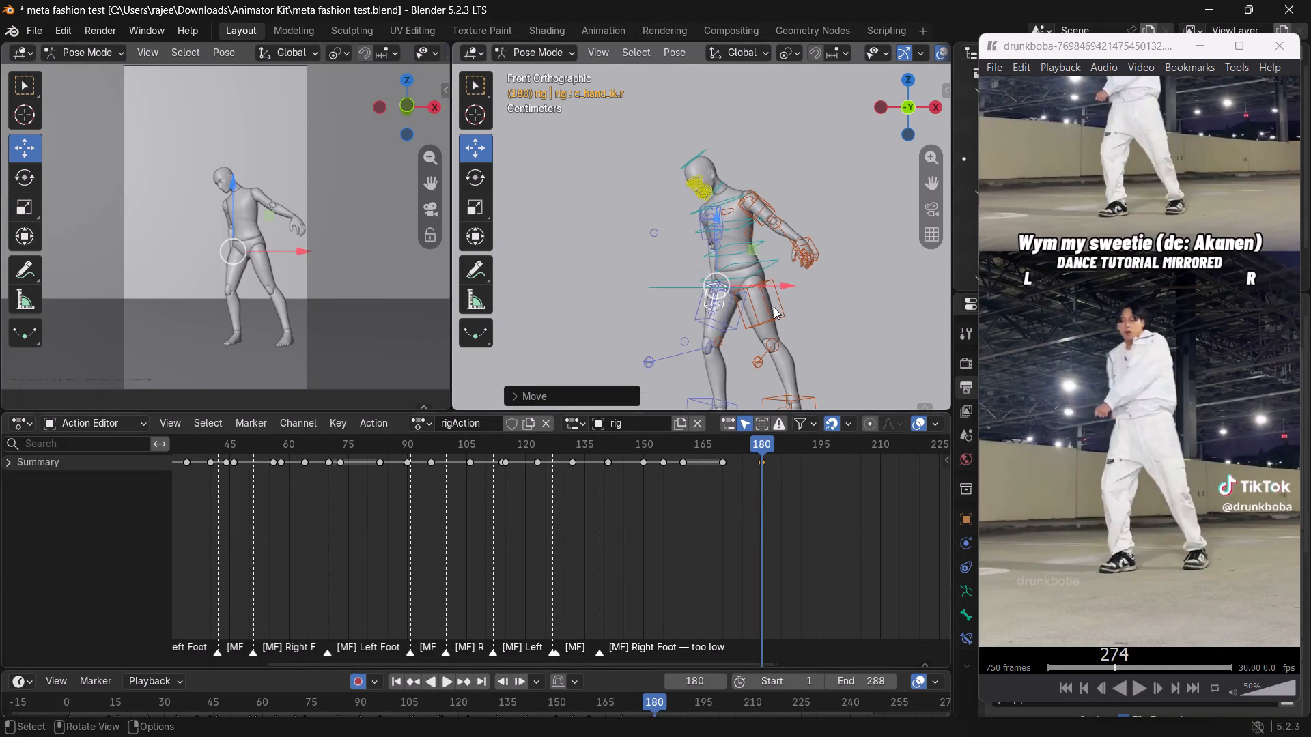
{"action": "scroll", "coordinate": [774, 307], "scroll_direction": "down", "scroll_amount": 1}
{"action": "scroll", "coordinate": [777, 308], "scroll_direction": "up", "scroll_amount": 1}
{"action": "middle_click_drag", "start_coordinate": [800, 325], "coordinate": [802, 274], "text": "shift"}
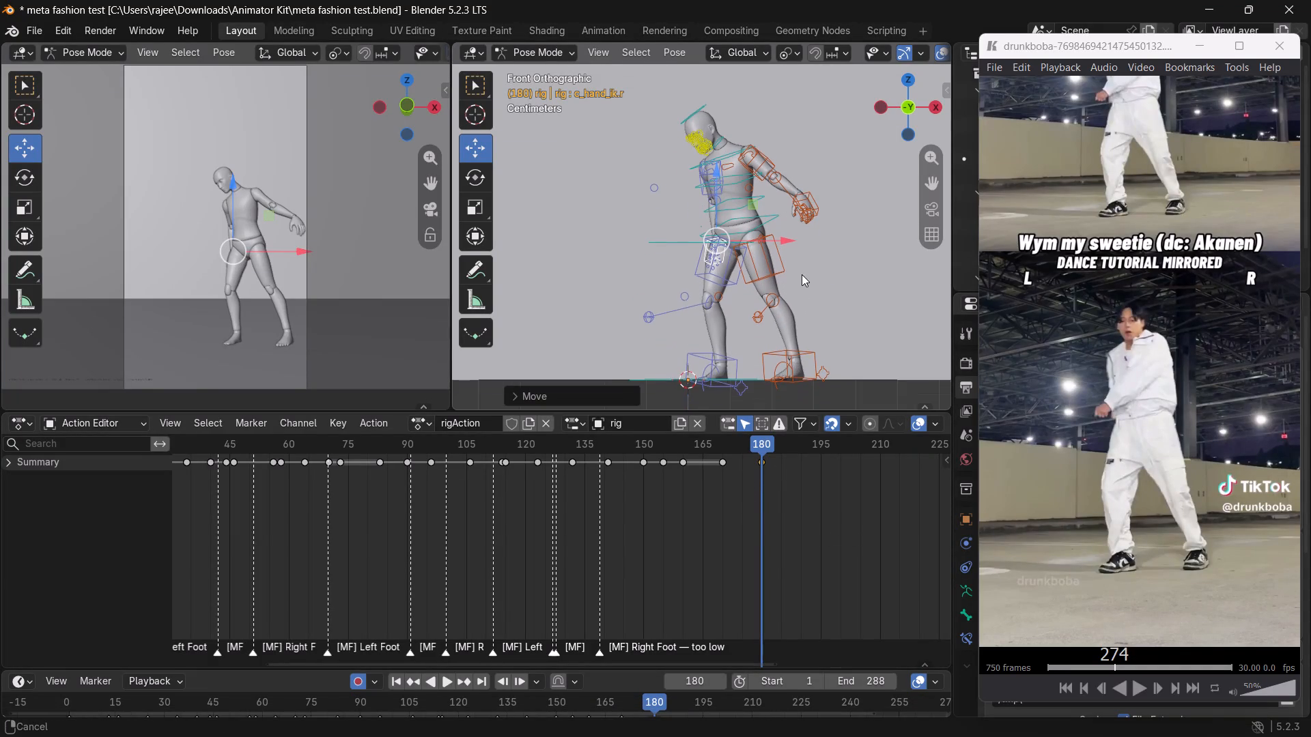
{"action": "middle_click_drag", "start_coordinate": [802, 274], "coordinate": [802, 266], "text": "shift"}
{"action": "scroll", "coordinate": [804, 267], "scroll_direction": "up", "scroll_amount": 2}
{"action": "left_click", "coordinate": [864, 154]}
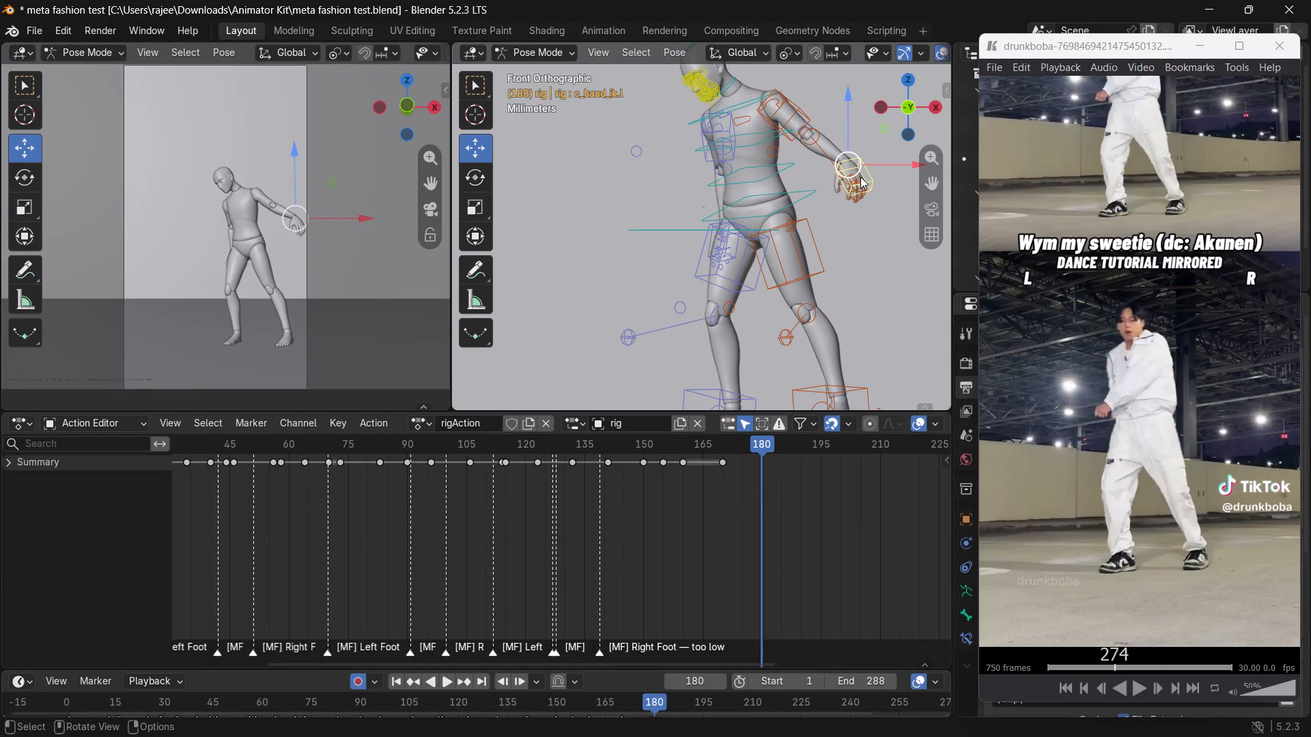
{"action": "key", "text": "w"}
{"action": "left_click_drag", "start_coordinate": [881, 130], "coordinate": [733, 169]}
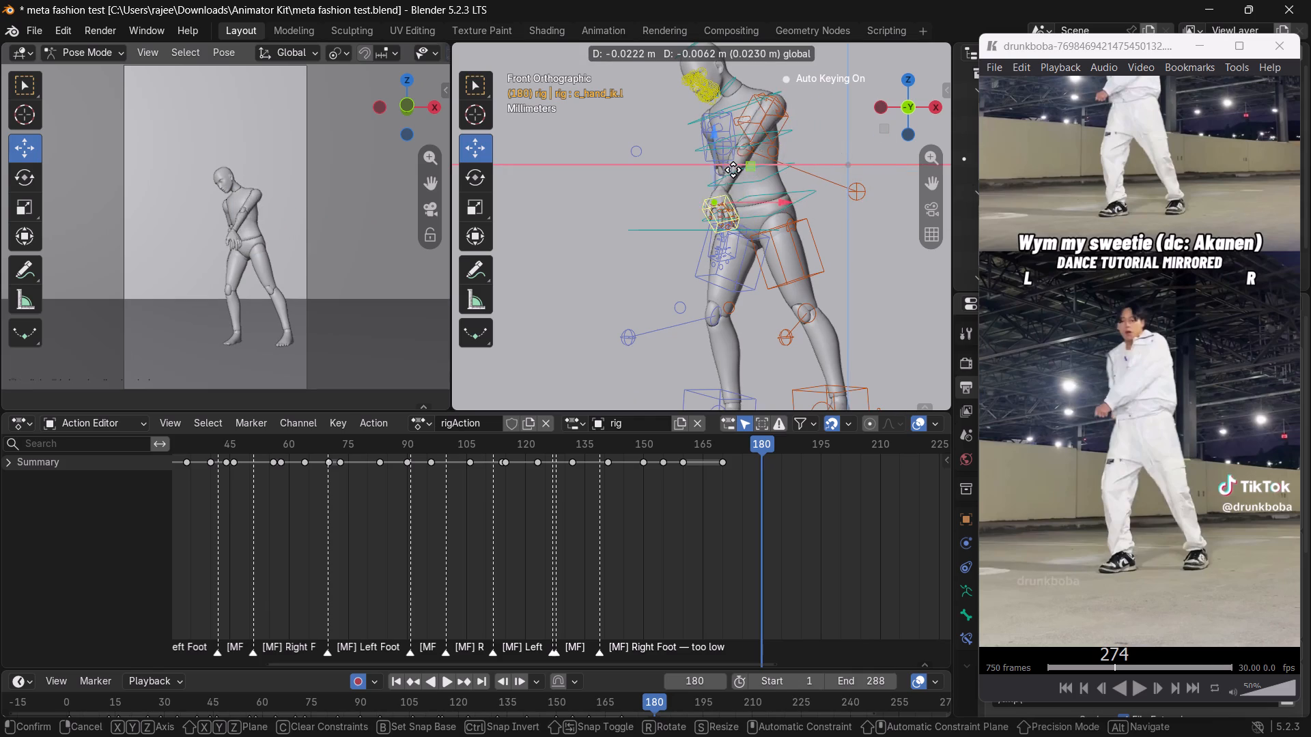
{"action": "left_click_drag", "start_coordinate": [733, 169], "coordinate": [754, 156]}
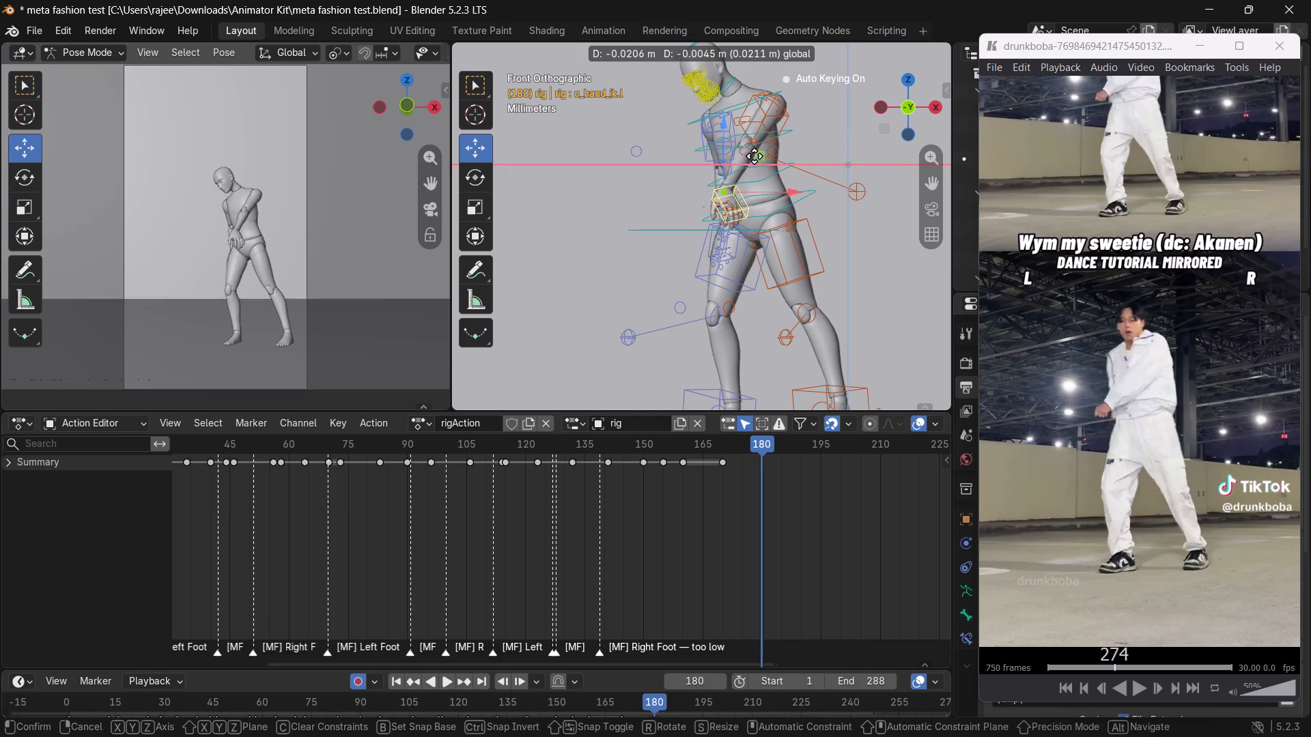
{"action": "left_click_drag", "start_coordinate": [754, 156], "coordinate": [755, 158]}
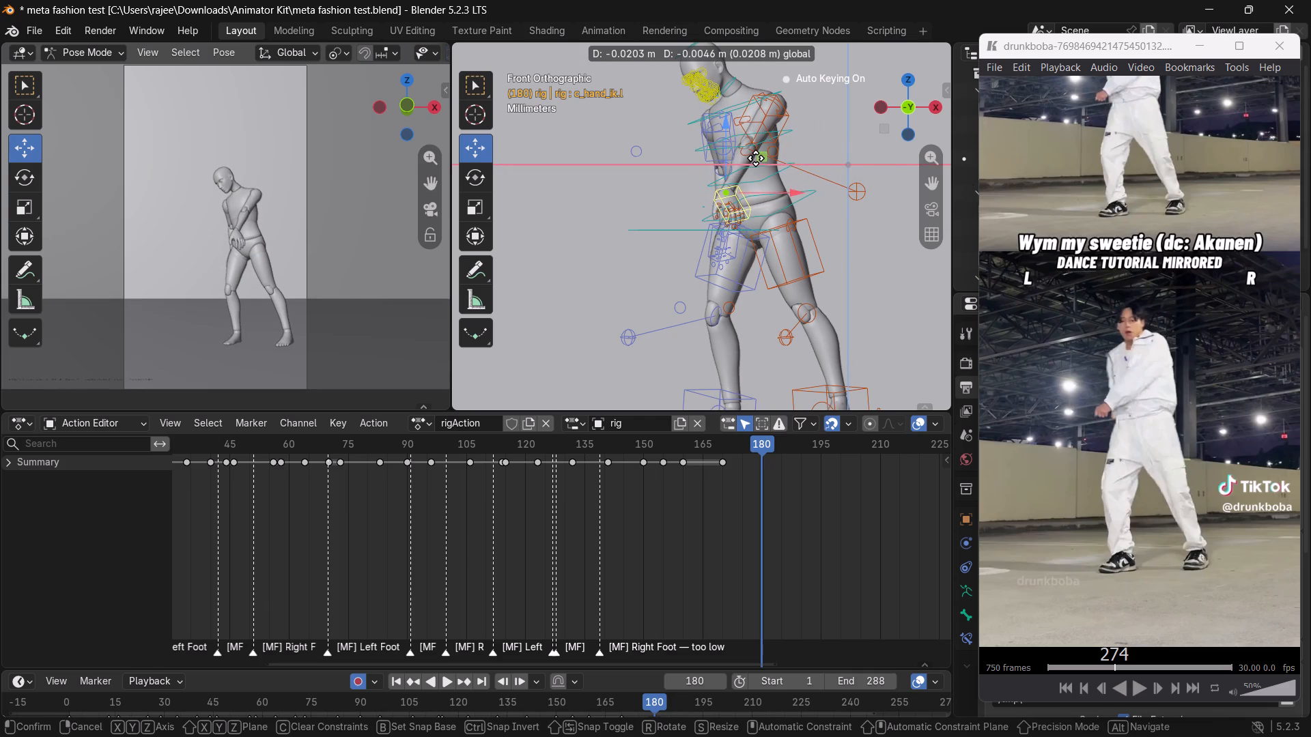
{"action": "left_click_drag", "start_coordinate": [755, 158], "coordinate": [753, 158]}
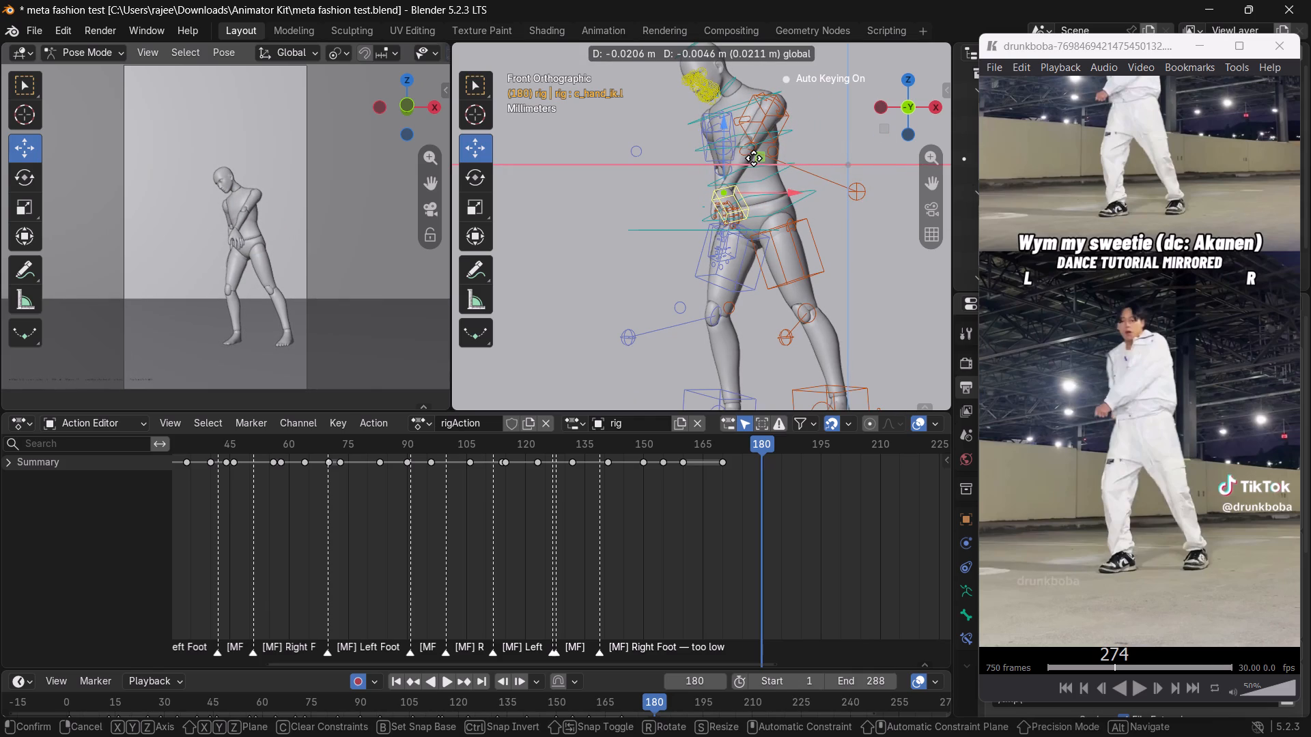
{"action": "left_click_drag", "start_coordinate": [753, 158], "coordinate": [762, 164]}
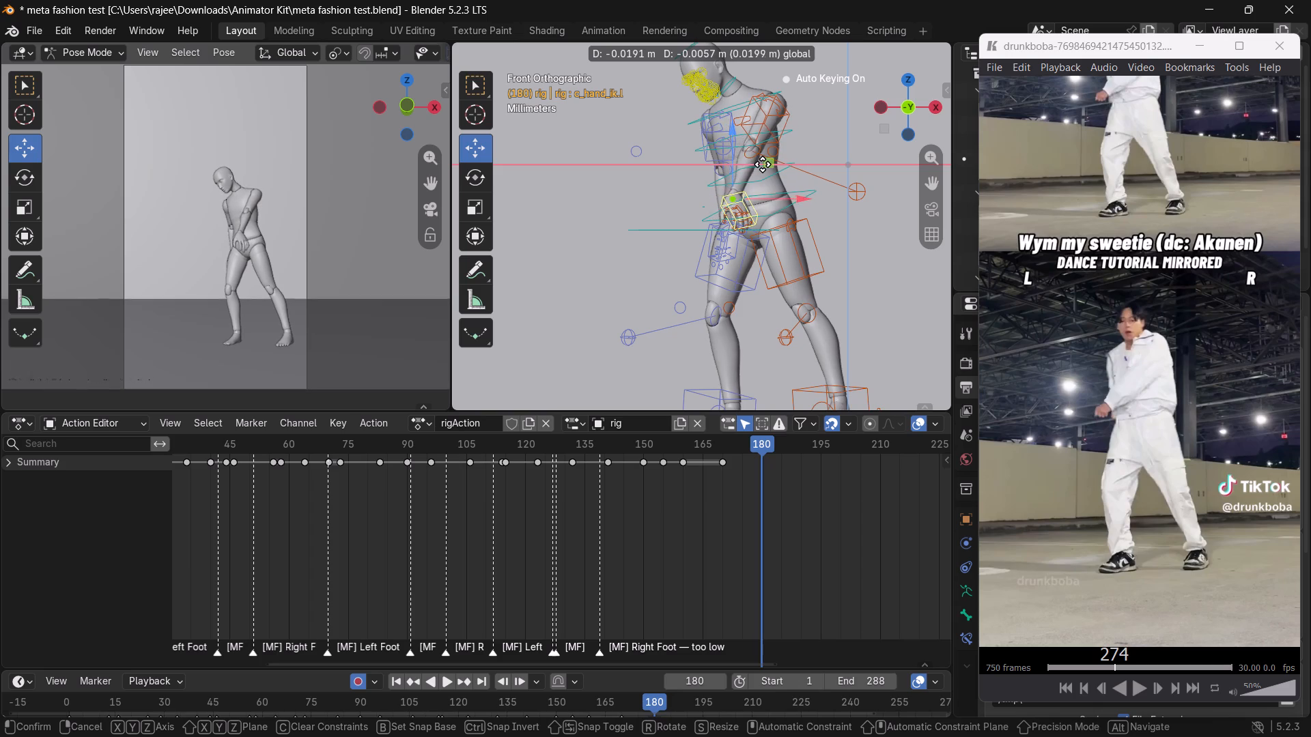
{"action": "left_click_drag", "start_coordinate": [762, 164], "coordinate": [763, 160]}
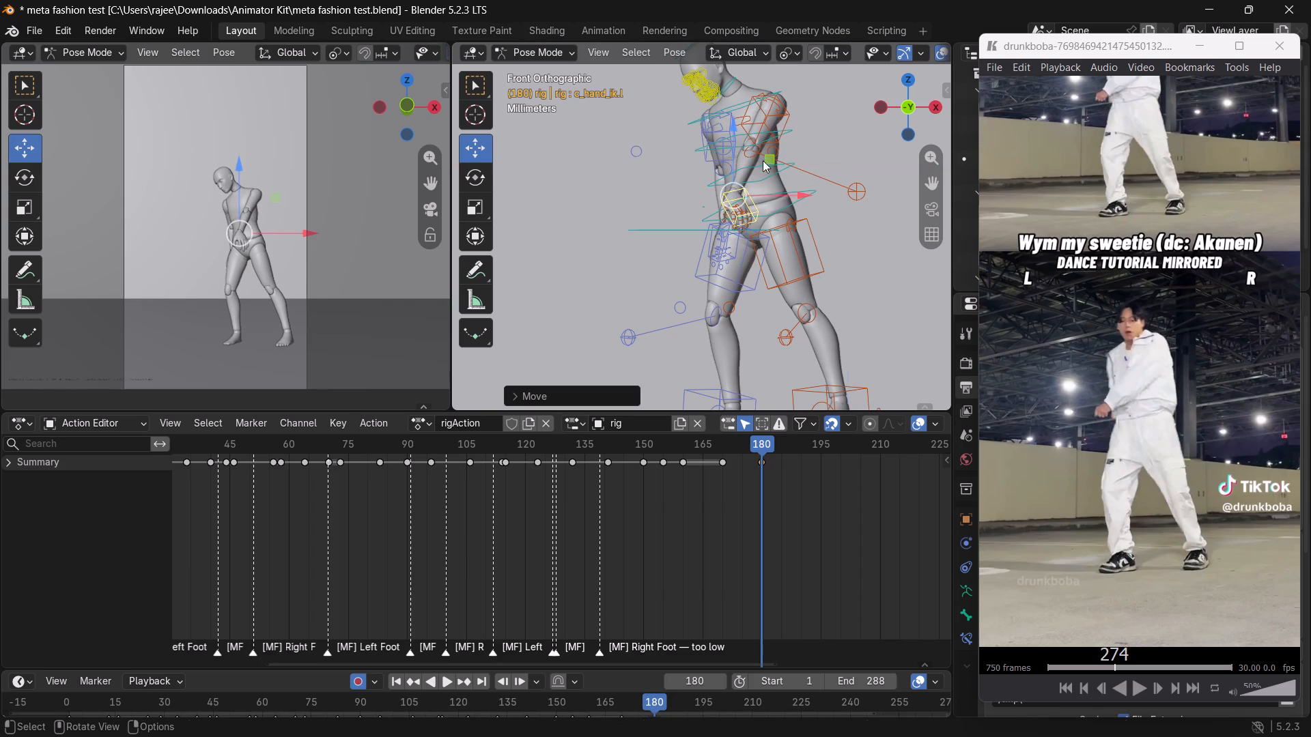
Rotate the left hand IK control around the Global Y axis so the fingers point down toward the character's right.
{"action": "scroll", "coordinate": [751, 229], "scroll_direction": "up", "scroll_amount": 1}
{"action": "key", "text": "e"}
{"action": "left_click_drag", "start_coordinate": [786, 154], "coordinate": [791, 167]}
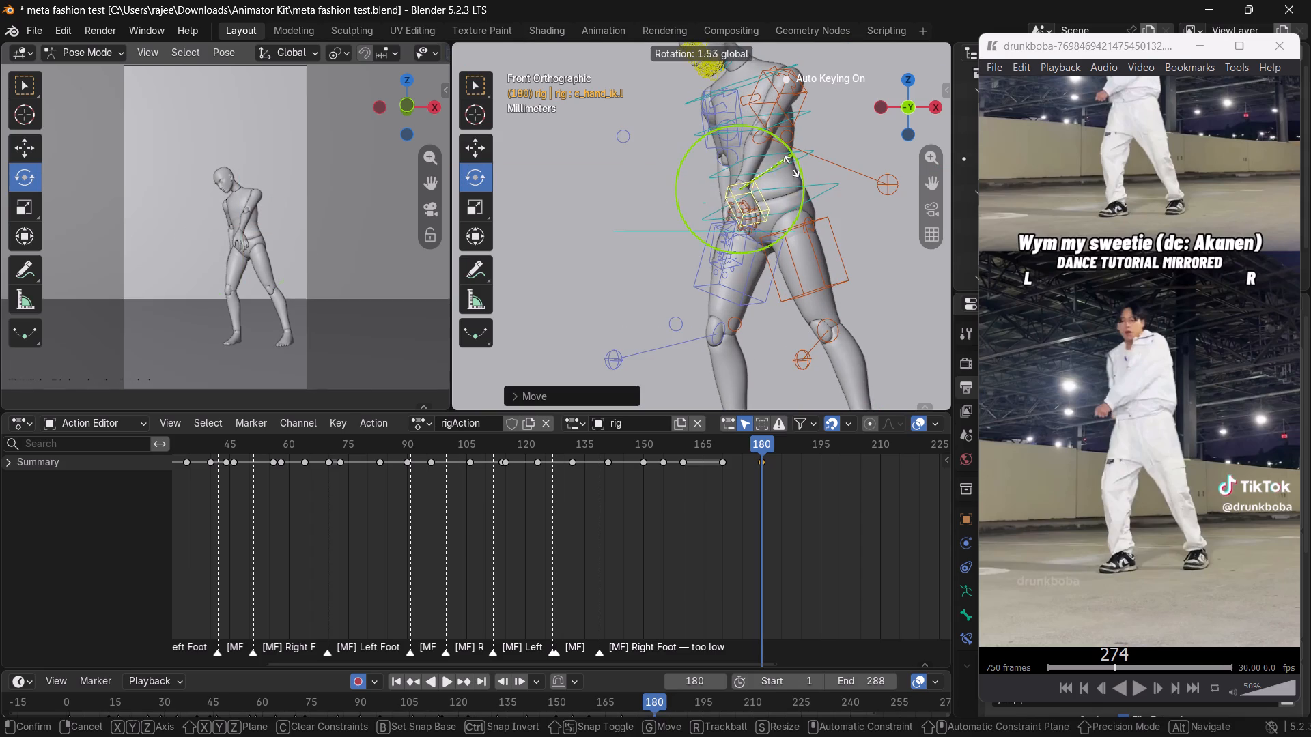
{"action": "left_click_drag", "start_coordinate": [791, 167], "coordinate": [801, 201]}
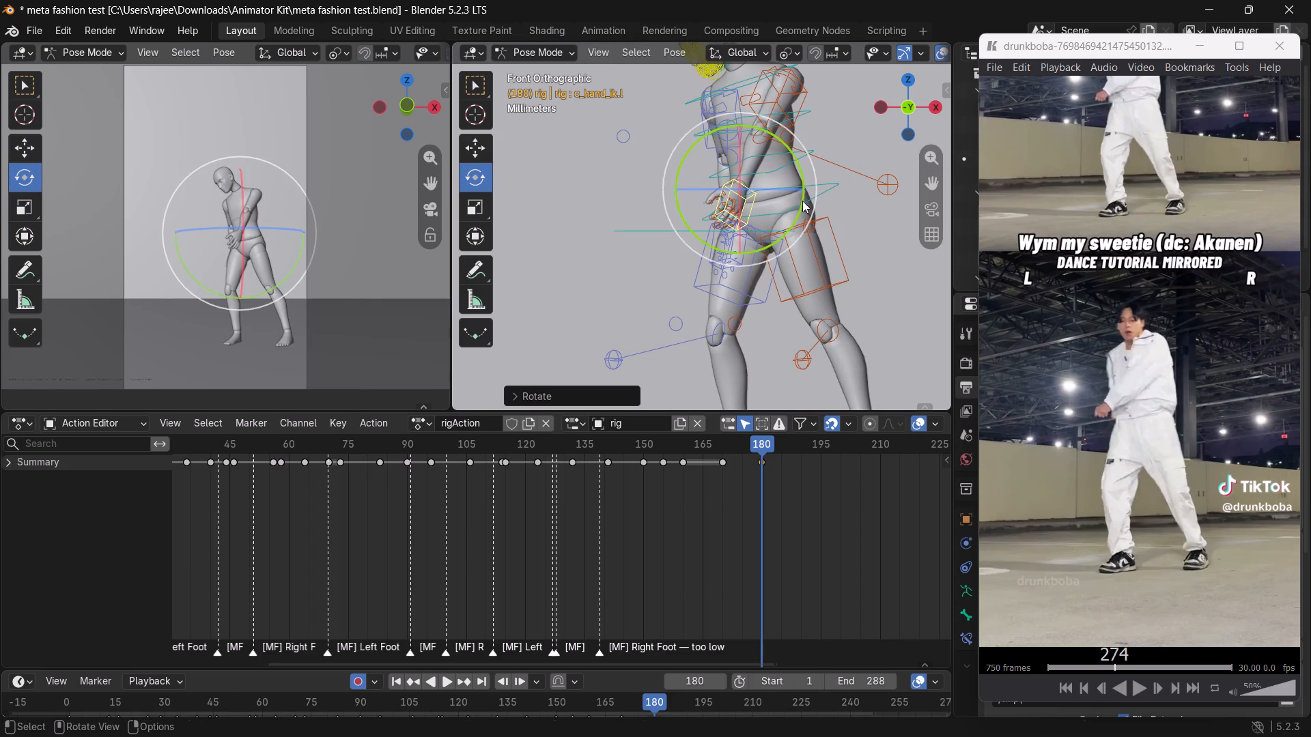
Move the left elbow pole control c_arms_pole.l forward along the Global Y axis.
{"action": "left_click", "coordinate": [890, 182]}
{"action": "scroll", "coordinate": [864, 184], "scroll_direction": "down", "scroll_amount": 2}
{"action": "middle_click_drag", "start_coordinate": [833, 173], "coordinate": [809, 224]}
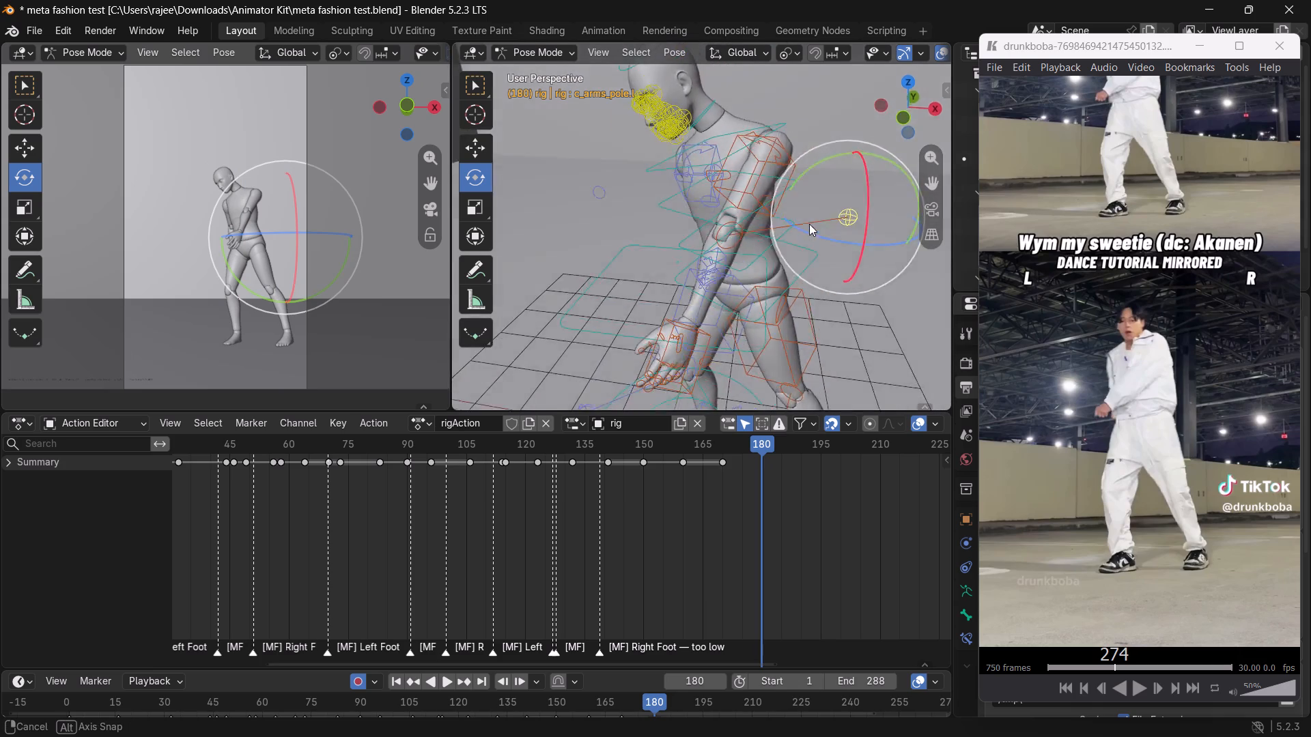
{"action": "middle_click_drag", "start_coordinate": [809, 224], "coordinate": [743, 256]}
{"action": "scroll", "coordinate": [739, 253], "scroll_direction": "down", "scroll_amount": 1}
{"action": "key", "text": "w"}
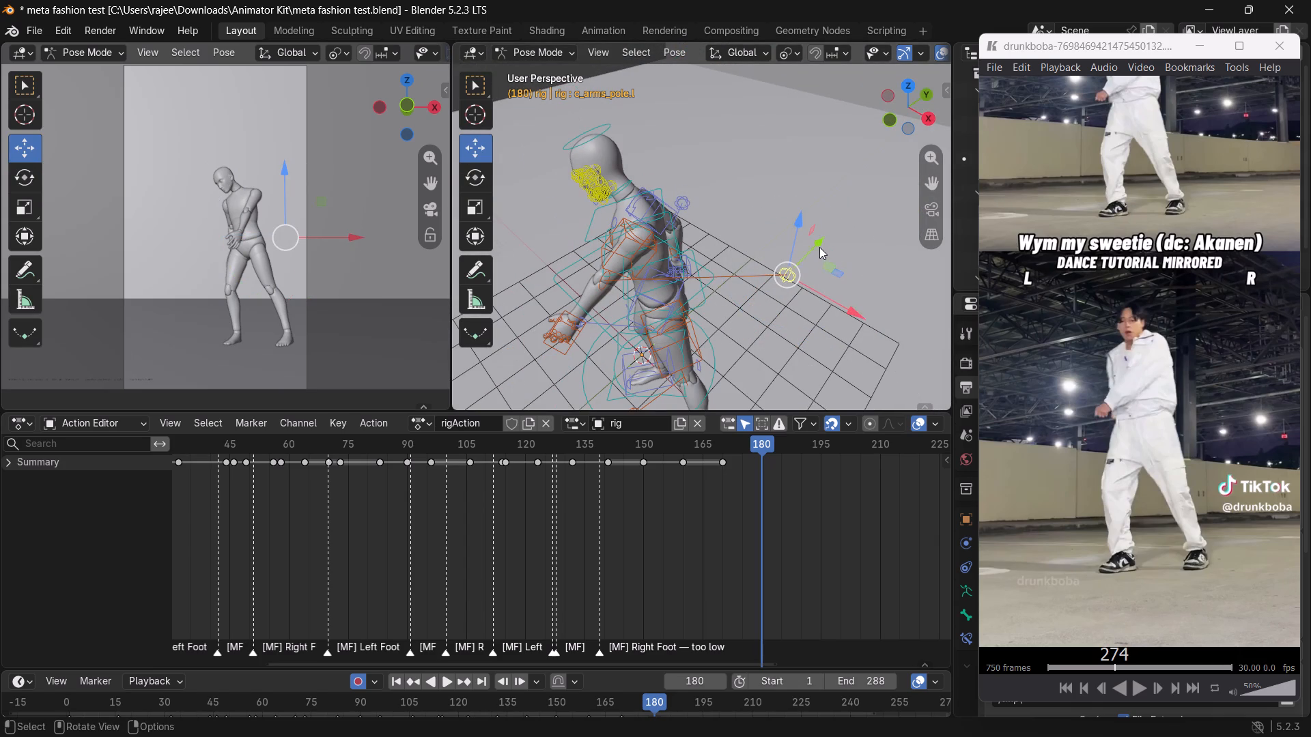
{"action": "left_click_drag", "start_coordinate": [818, 246], "coordinate": [714, 319]}
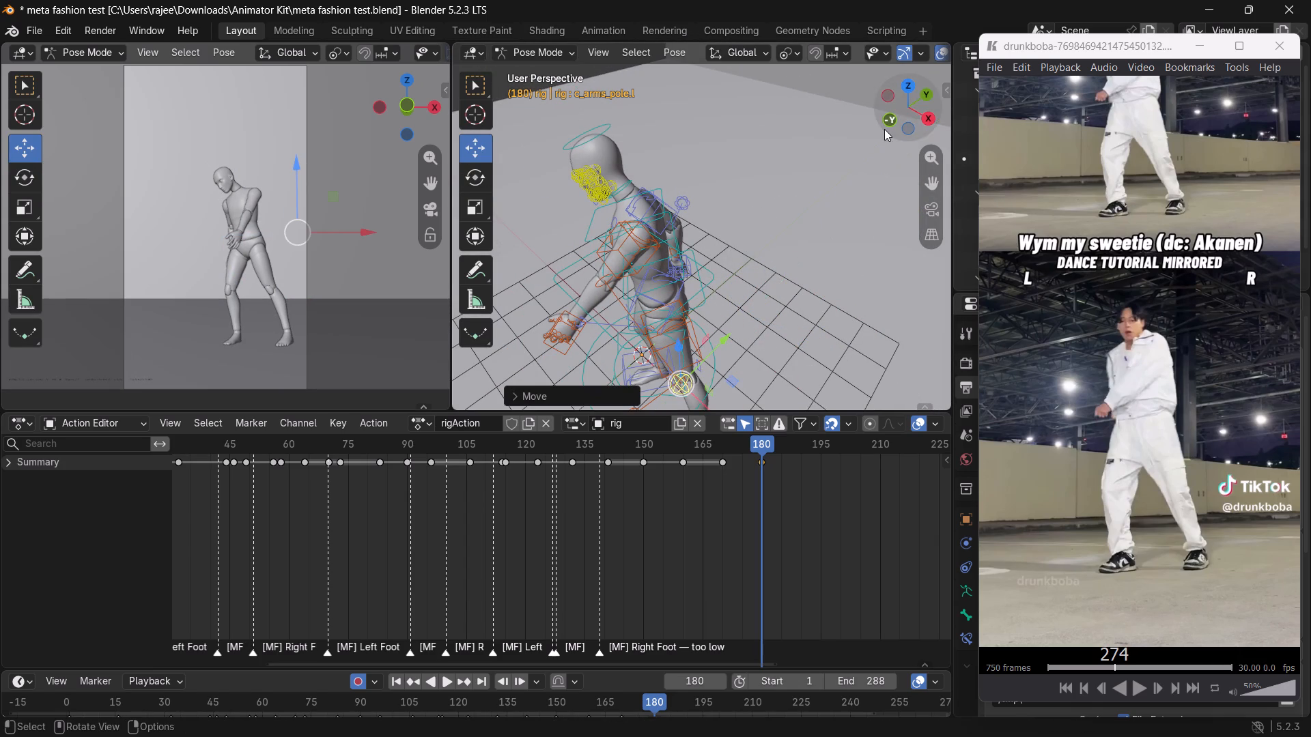
Shift the left elbow pole control slightly inward along Global X and raise it about 0.0006 m along Global Z.
{"action": "left_click", "coordinate": [884, 129]}
{"action": "scroll", "coordinate": [841, 194], "scroll_direction": "down", "scroll_amount": 1}
{"action": "middle_click_drag", "start_coordinate": [841, 196], "coordinate": [766, 225]}
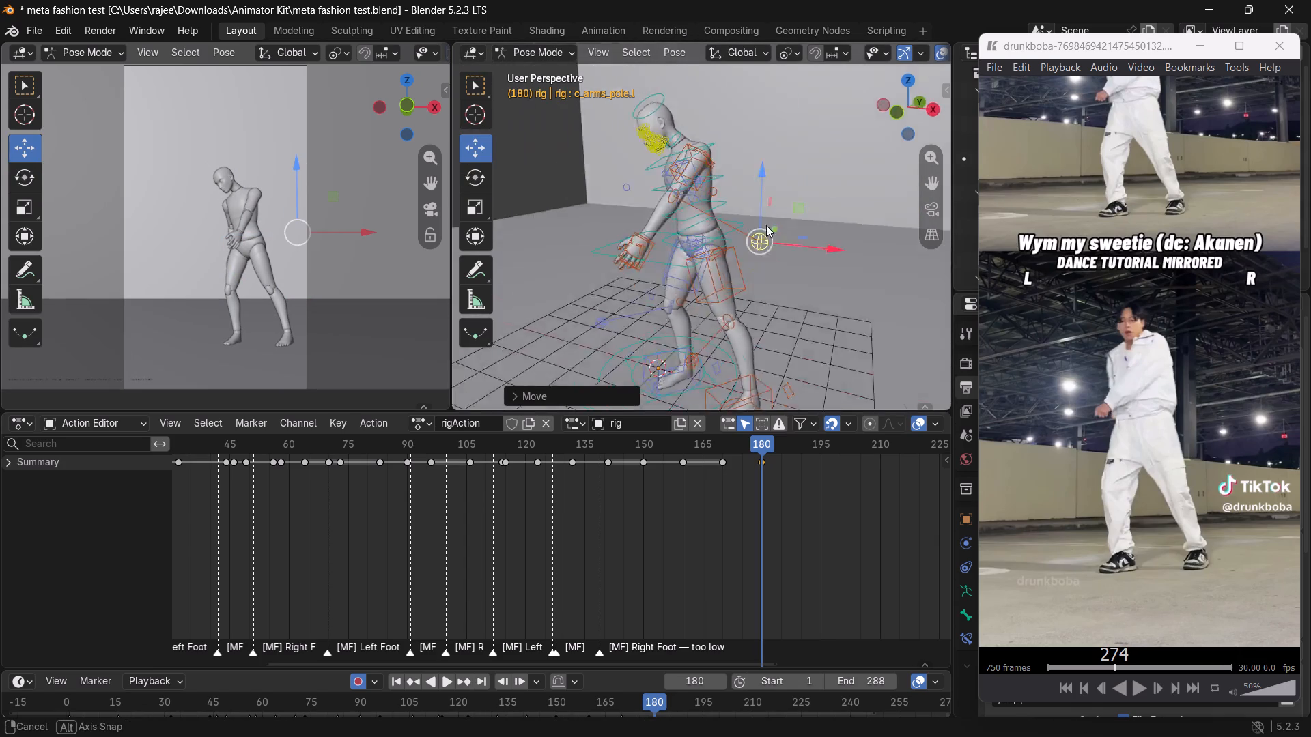
{"action": "middle_click_drag", "start_coordinate": [766, 225], "coordinate": [638, 250]}
{"action": "scroll", "coordinate": [645, 248], "scroll_direction": "down", "scroll_amount": 2}
{"action": "middle_click_drag", "start_coordinate": [673, 268], "coordinate": [770, 295]}
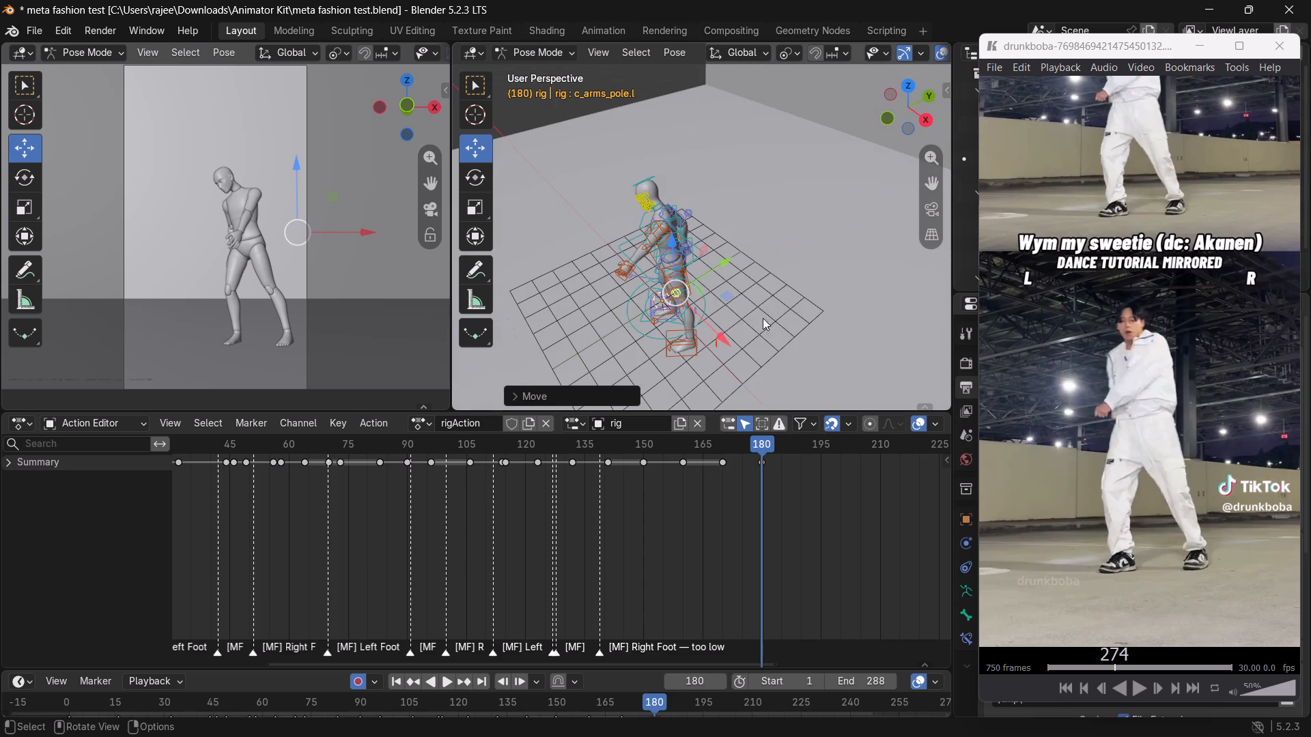
{"action": "left_click_drag", "start_coordinate": [726, 337], "coordinate": [720, 322]}
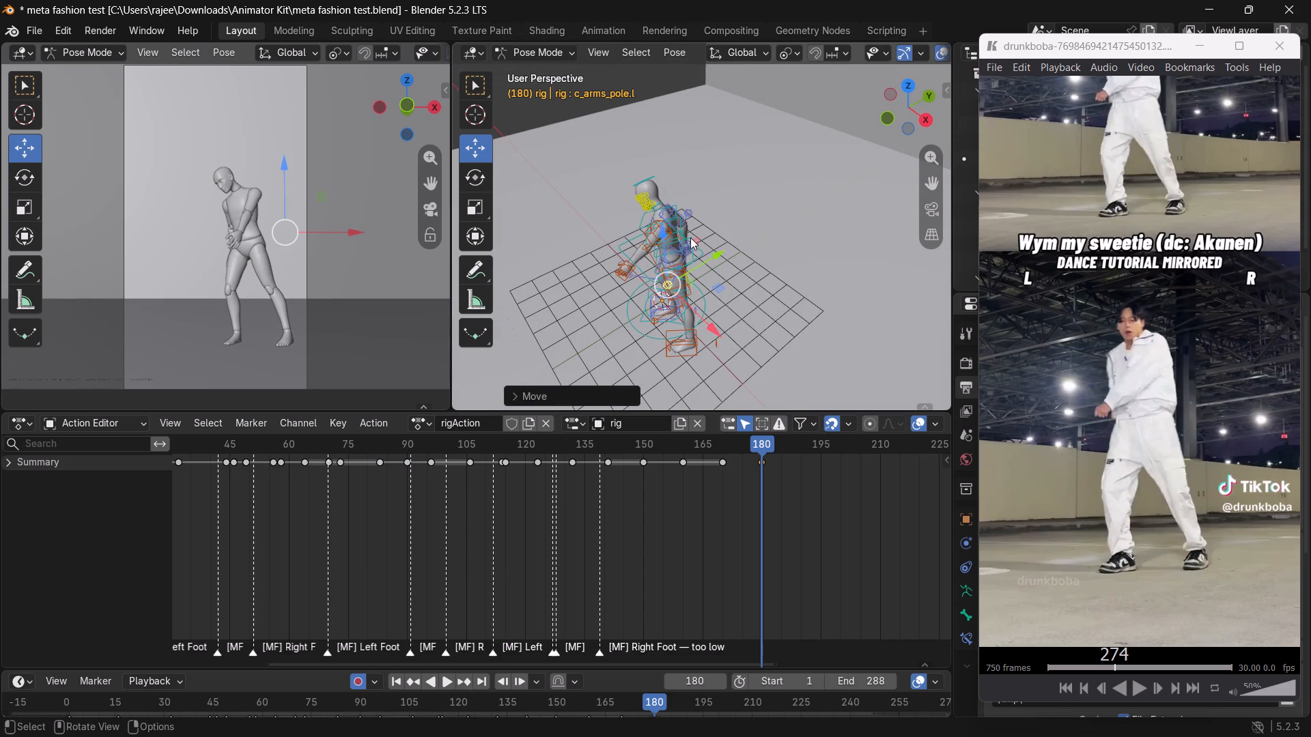
{"action": "left_click", "coordinate": [879, 120]}
{"action": "left_click", "coordinate": [755, 162]}
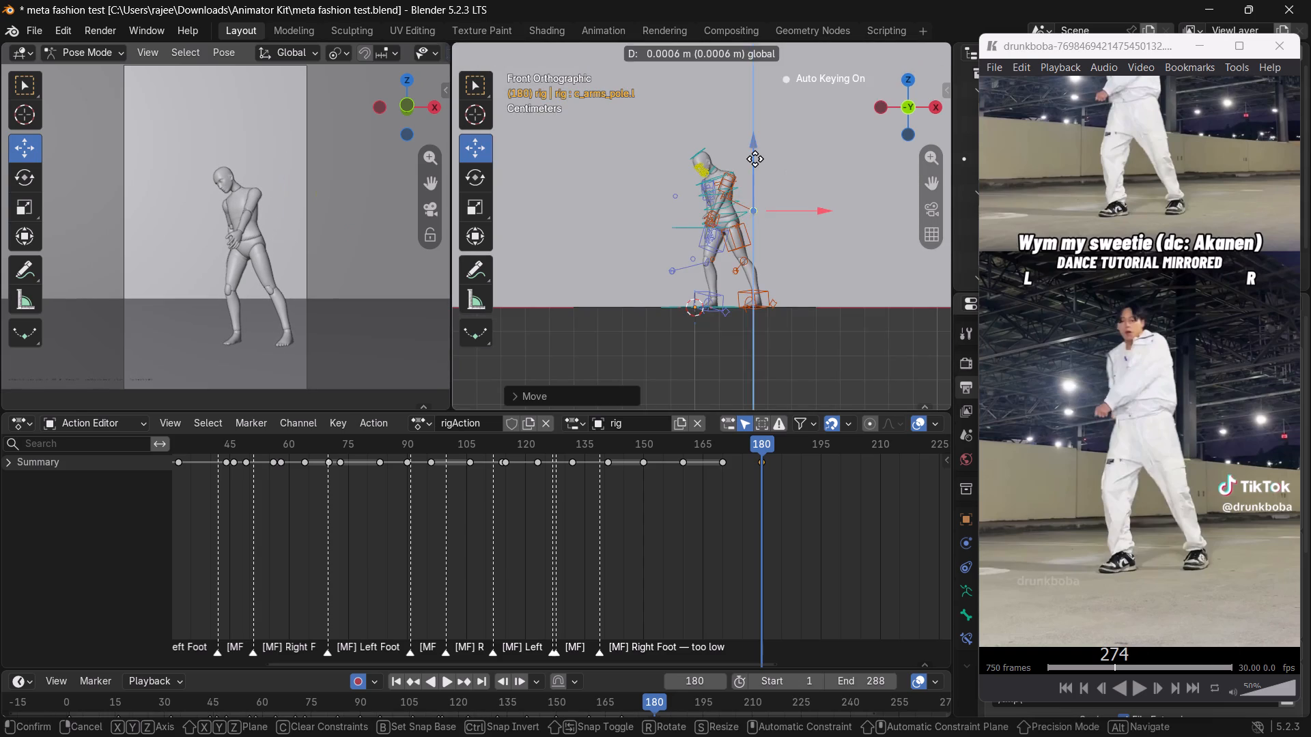
Pull the left hand IK control c_hand_ik.l back toward the body along the Global Y axis.
{"action": "scroll", "coordinate": [744, 219], "scroll_direction": "up", "scroll_amount": 6}
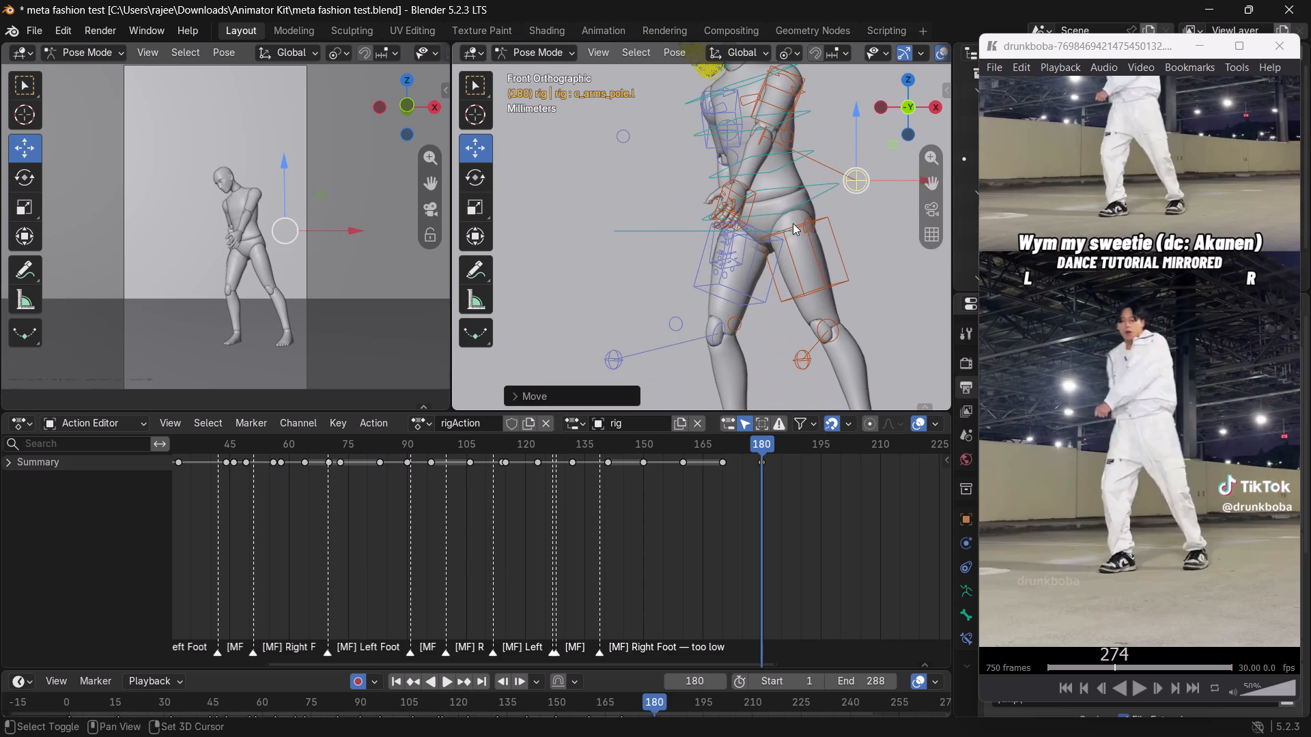
{"action": "middle_click_drag", "start_coordinate": [793, 220], "coordinate": [826, 253], "text": "shift"}
{"action": "middle_click_drag", "start_coordinate": [800, 252], "coordinate": [920, 292]}
{"action": "scroll", "coordinate": [863, 272], "scroll_direction": "down", "scroll_amount": 3}
{"action": "middle_click_drag", "start_coordinate": [847, 265], "coordinate": [846, 265], "text": "shift"}
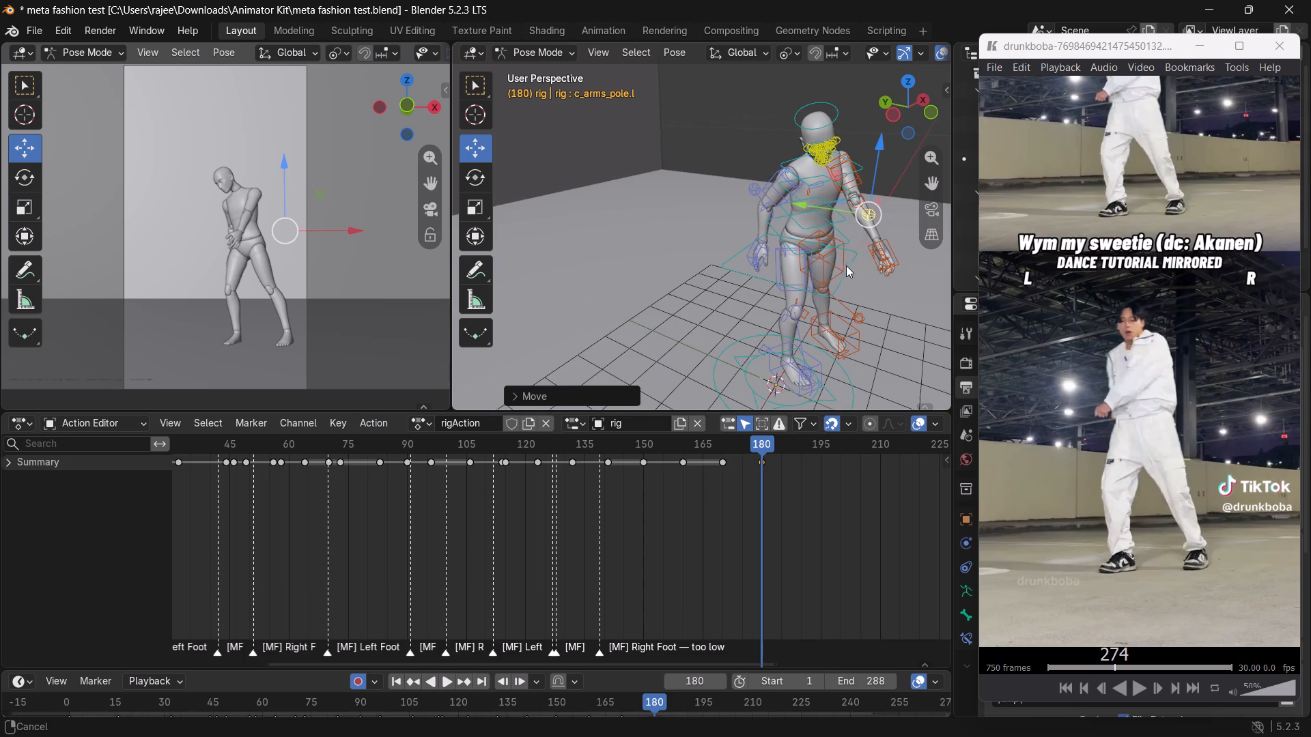
{"action": "middle_click_drag", "start_coordinate": [846, 265], "coordinate": [774, 275], "text": "shift"}
{"action": "middle_click_drag", "start_coordinate": [713, 290], "coordinate": [731, 299], "text": "shift"}
{"action": "left_click", "coordinate": [828, 272]}
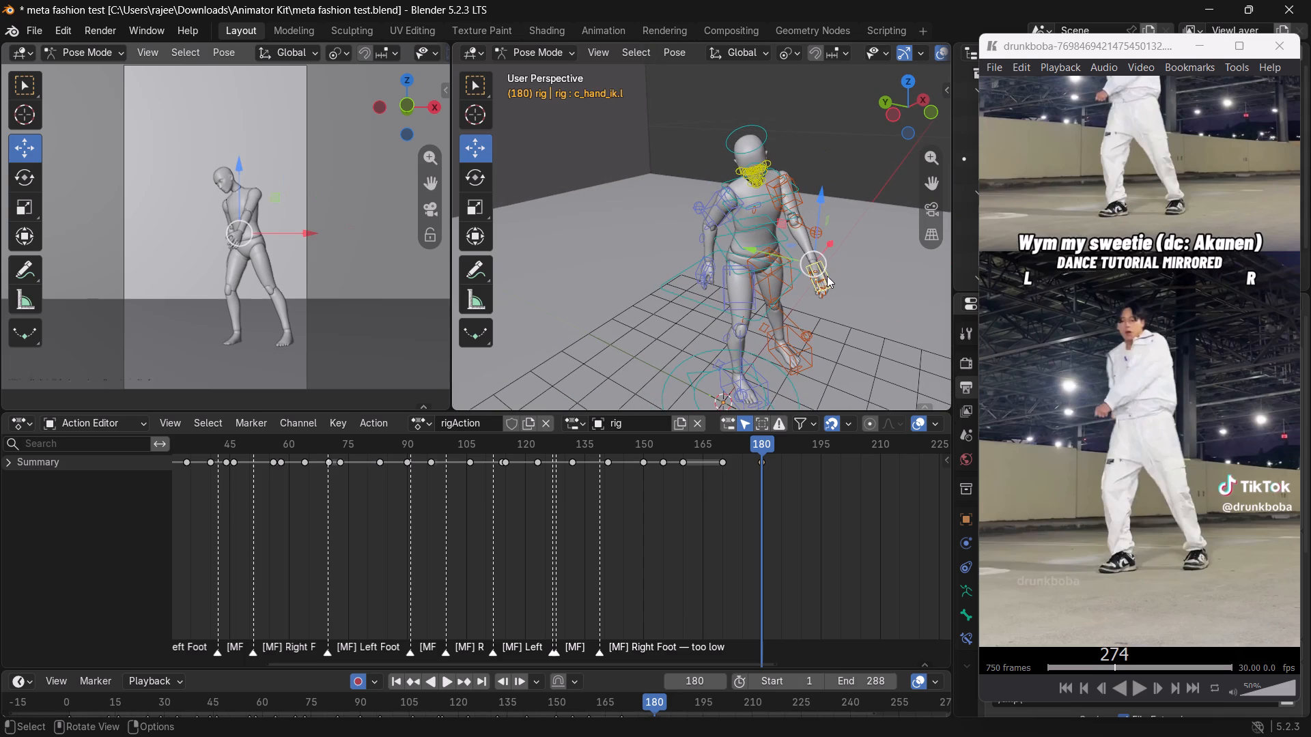
{"action": "left_click_drag", "start_coordinate": [769, 253], "coordinate": [734, 240]}
{"action": "left_click", "coordinate": [935, 120]}
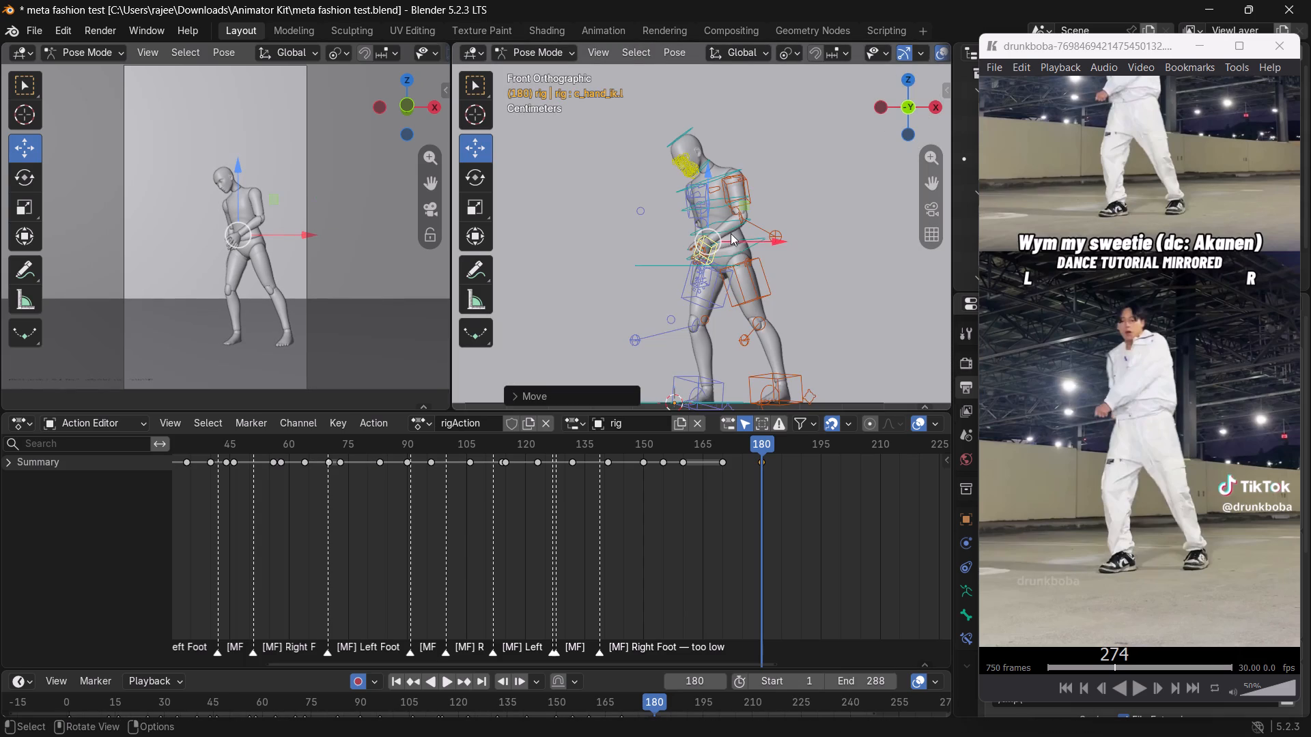
Nudge the left hand IK control in the Global front plane toward the character's right and slightly down, beyond the pelvis.
{"action": "scroll", "coordinate": [723, 233], "scroll_direction": "up", "scroll_amount": 2}
{"action": "left_click_drag", "start_coordinate": [746, 207], "coordinate": [725, 212]}
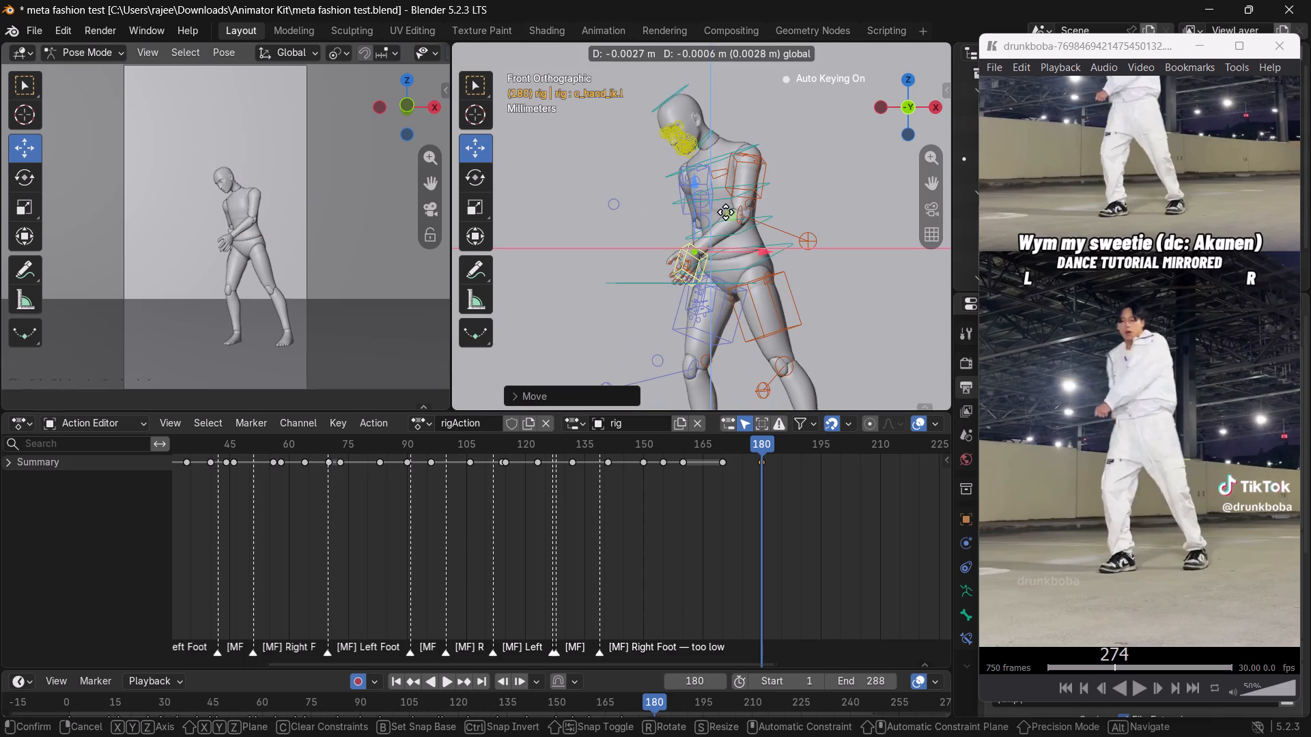
{"action": "left_click_drag", "start_coordinate": [725, 212], "coordinate": [718, 214]}
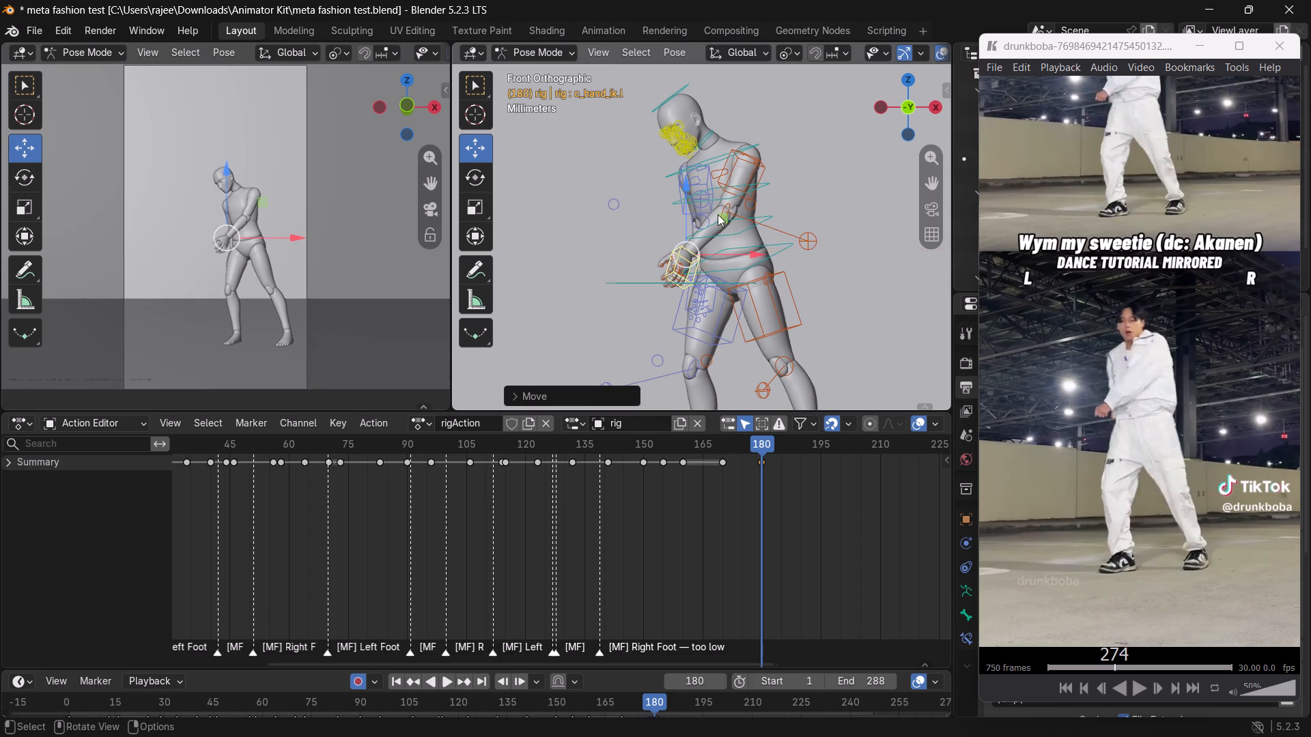
Move the left elbow pole control c_arms_pole.l inward in the Global front plane and raise it along Global Z to shoulder height.
{"action": "middle_click_drag", "start_coordinate": [784, 256], "coordinate": [720, 306]}
{"action": "scroll", "coordinate": [701, 313], "scroll_direction": "down", "scroll_amount": 2}
{"action": "middle_click_drag", "start_coordinate": [726, 302], "coordinate": [697, 315]}
{"action": "left_click", "coordinate": [688, 317]}
{"action": "left_click_drag", "start_coordinate": [707, 295], "coordinate": [694, 301]}
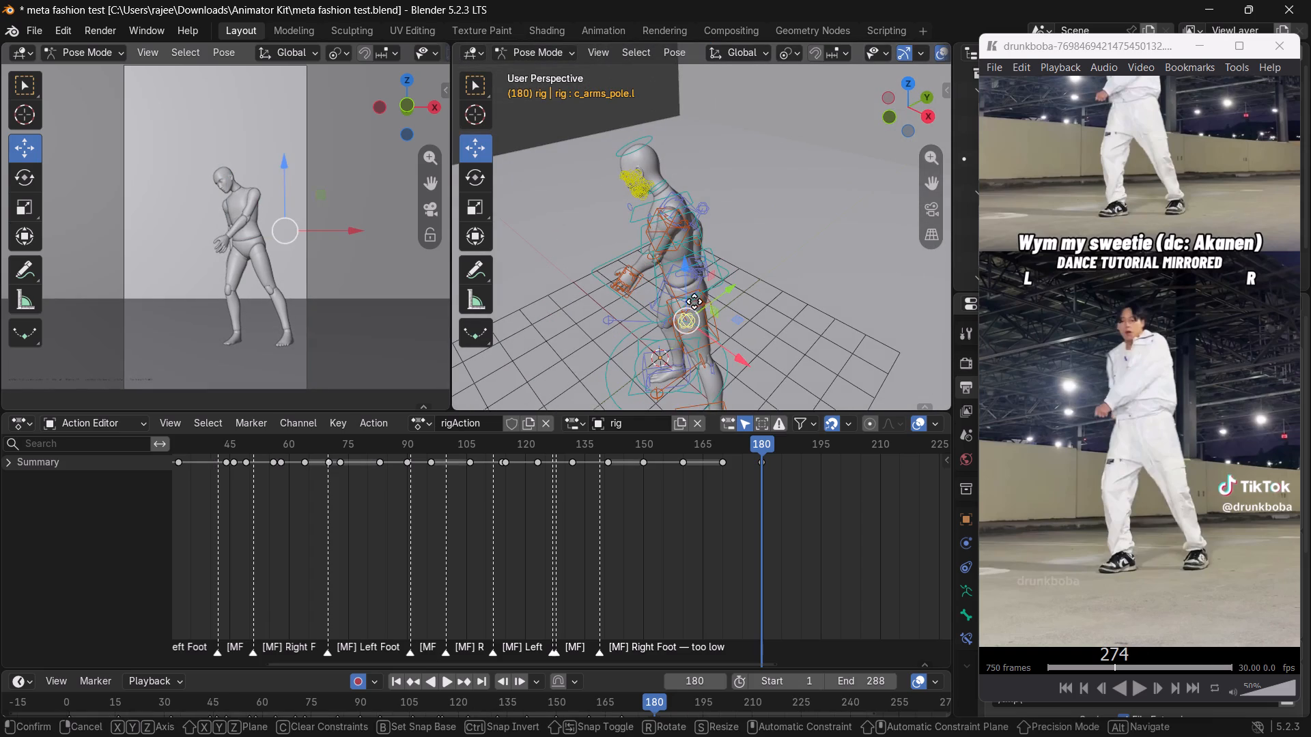
{"action": "left_click_drag", "start_coordinate": [694, 301], "coordinate": [681, 307]}
{"action": "left_click_drag", "start_coordinate": [661, 286], "coordinate": [660, 247]}
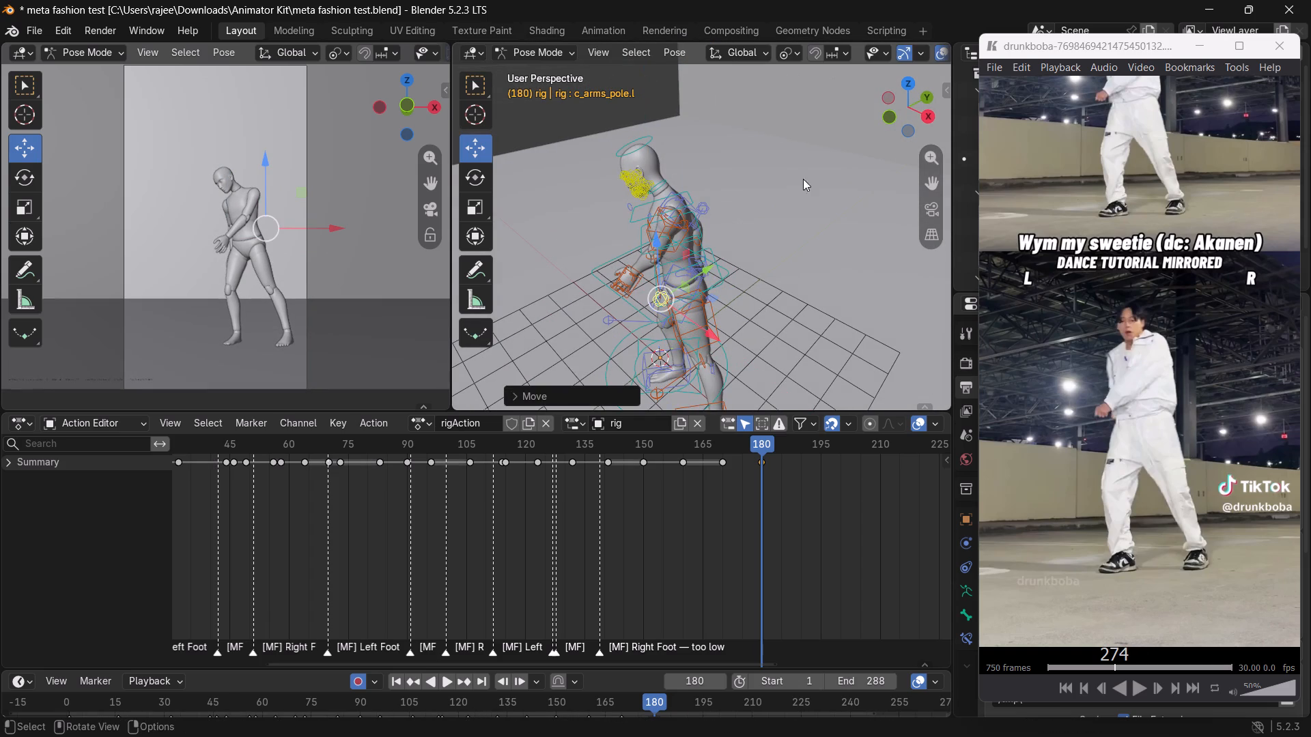
{"action": "left_click", "coordinate": [895, 127]}
{"action": "scroll", "coordinate": [740, 248], "scroll_direction": "up", "scroll_amount": 2}
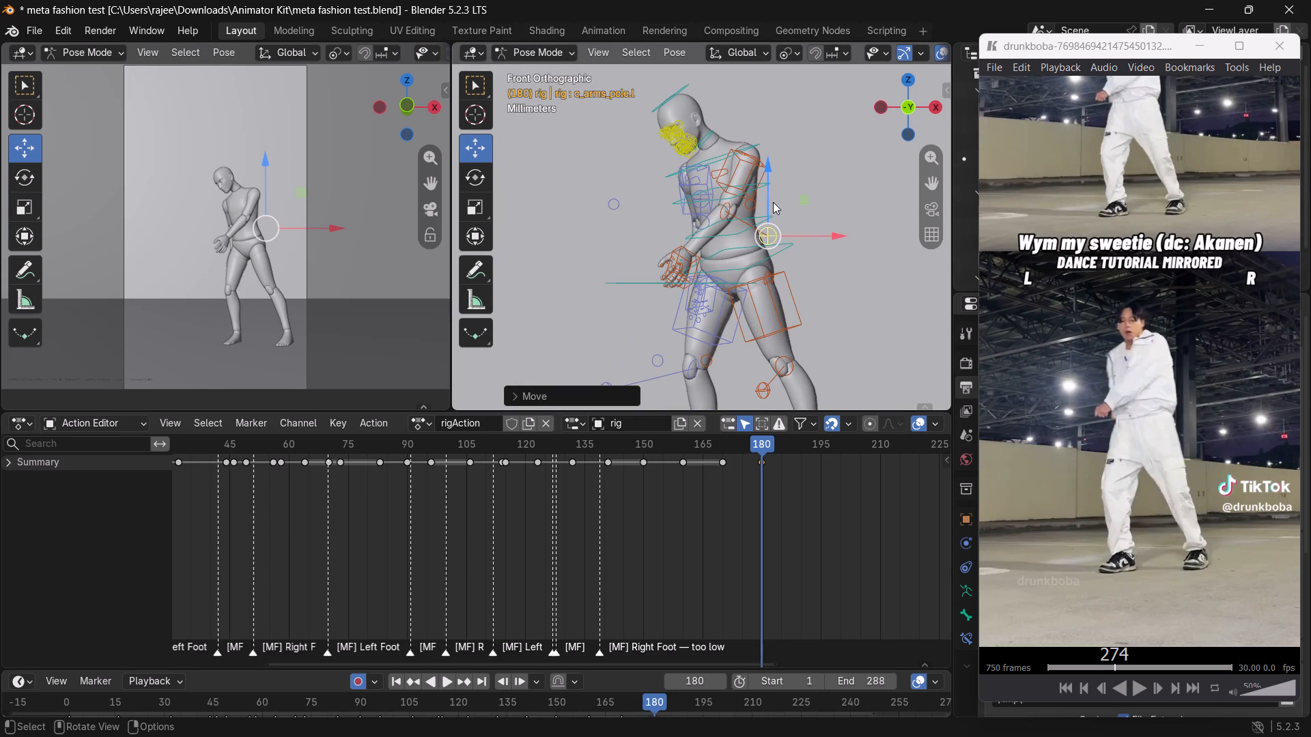
{"action": "left_click_drag", "start_coordinate": [770, 190], "coordinate": [768, 88]}
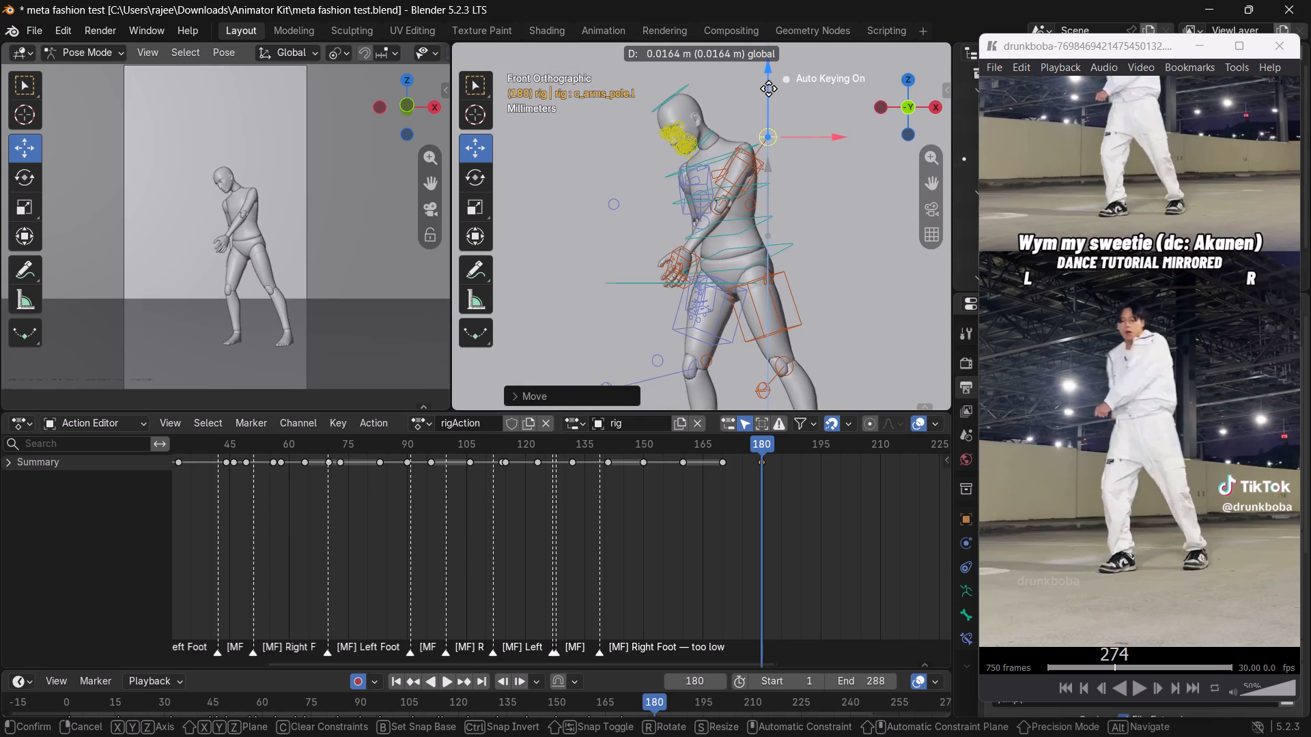
{"action": "left_click_drag", "start_coordinate": [768, 88], "coordinate": [770, 98]}
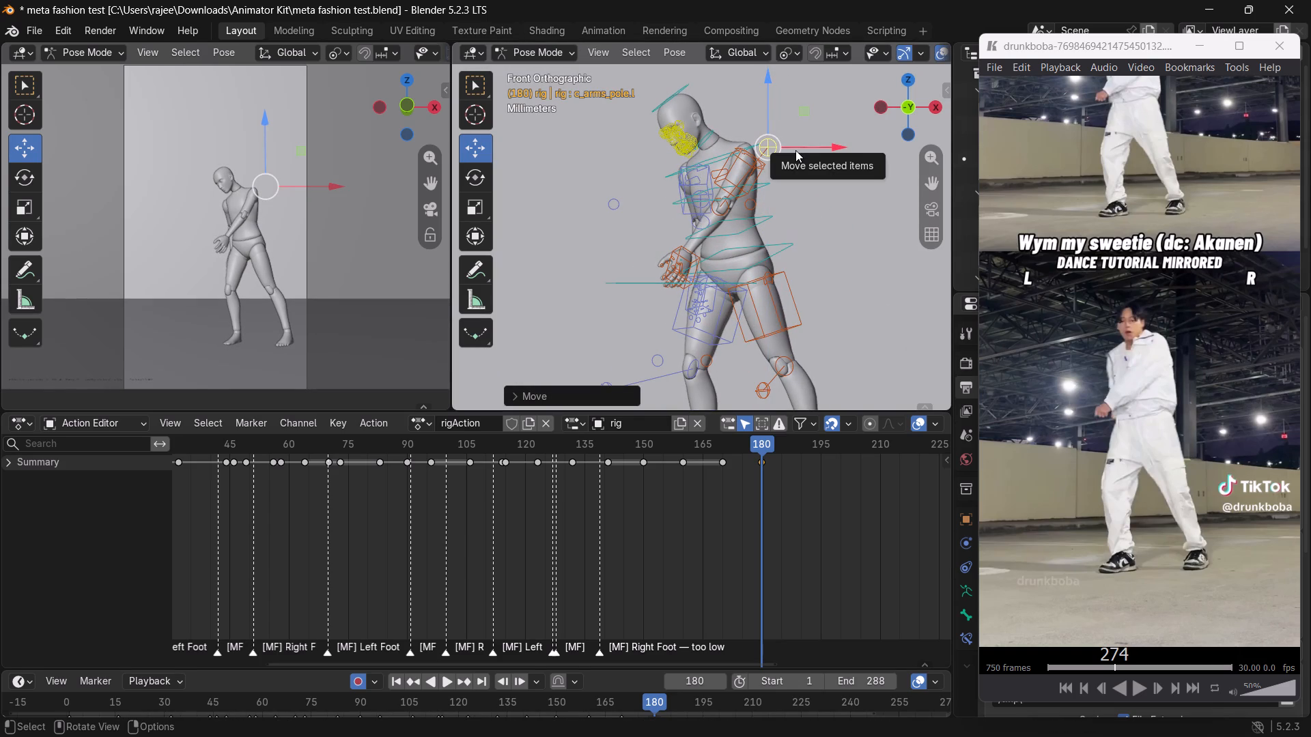
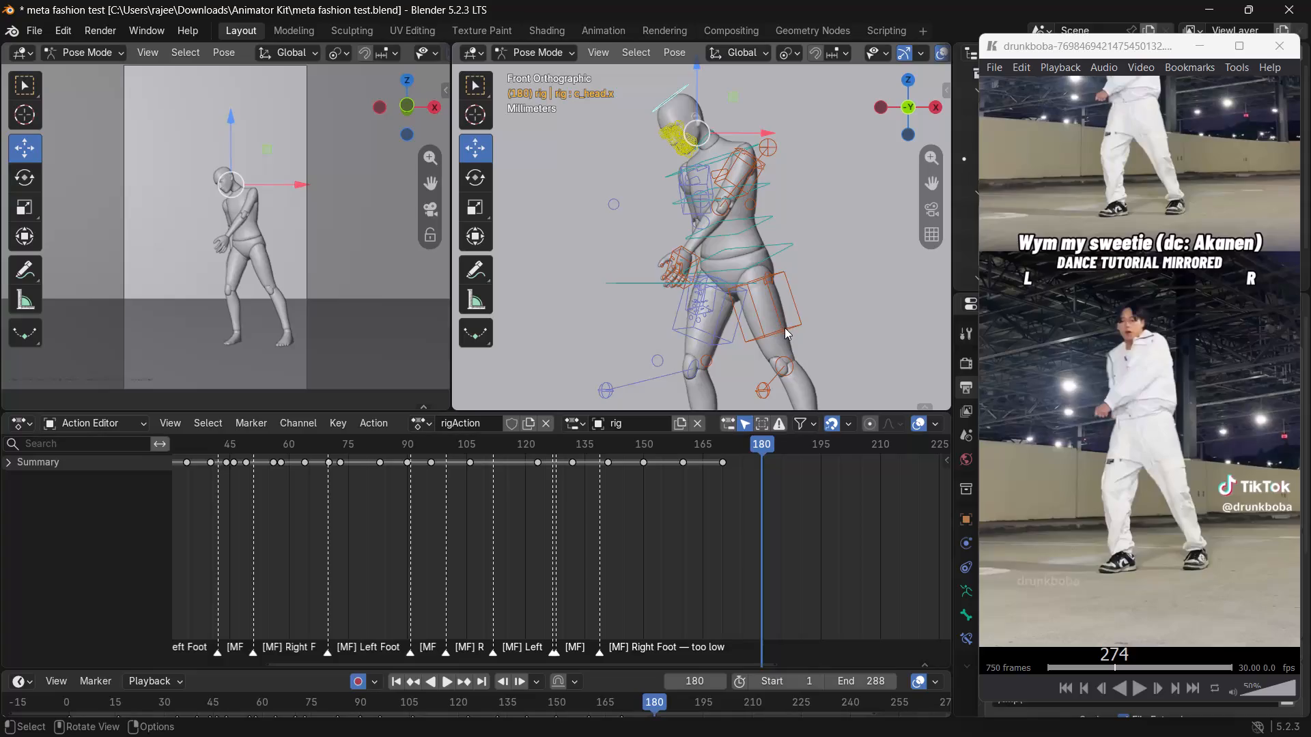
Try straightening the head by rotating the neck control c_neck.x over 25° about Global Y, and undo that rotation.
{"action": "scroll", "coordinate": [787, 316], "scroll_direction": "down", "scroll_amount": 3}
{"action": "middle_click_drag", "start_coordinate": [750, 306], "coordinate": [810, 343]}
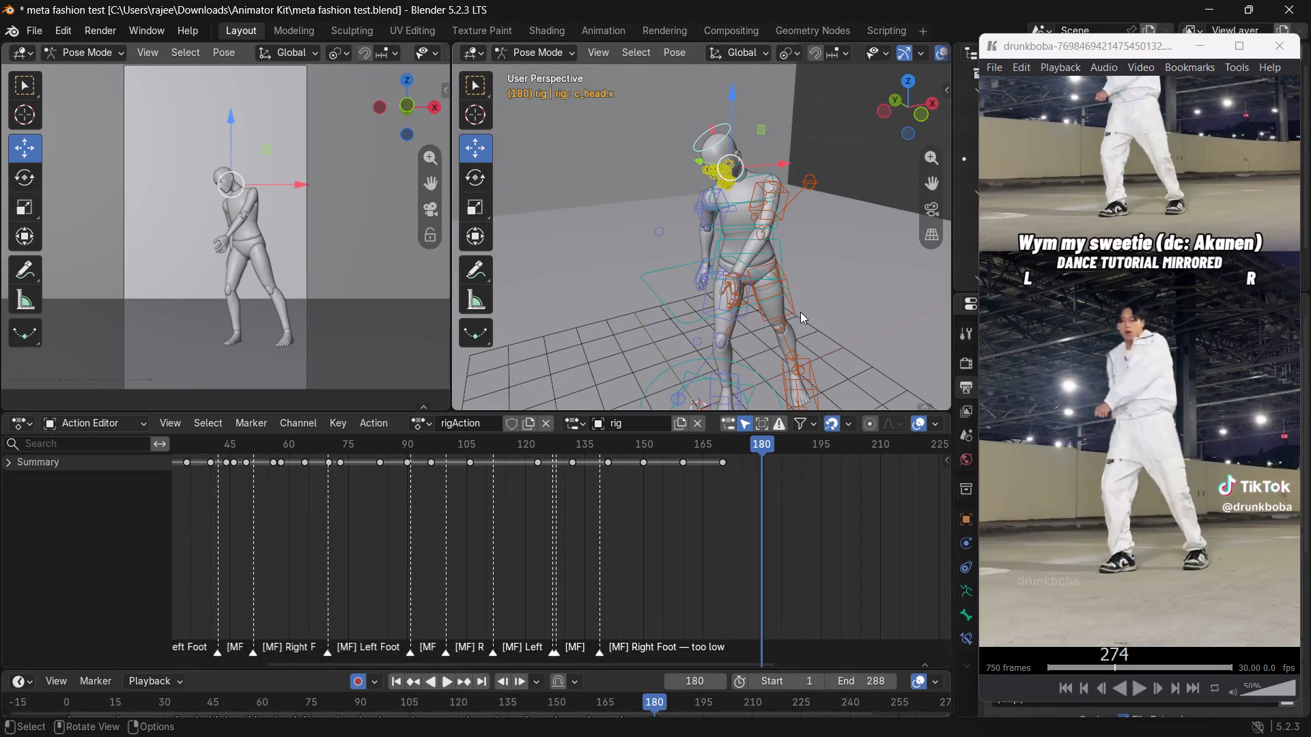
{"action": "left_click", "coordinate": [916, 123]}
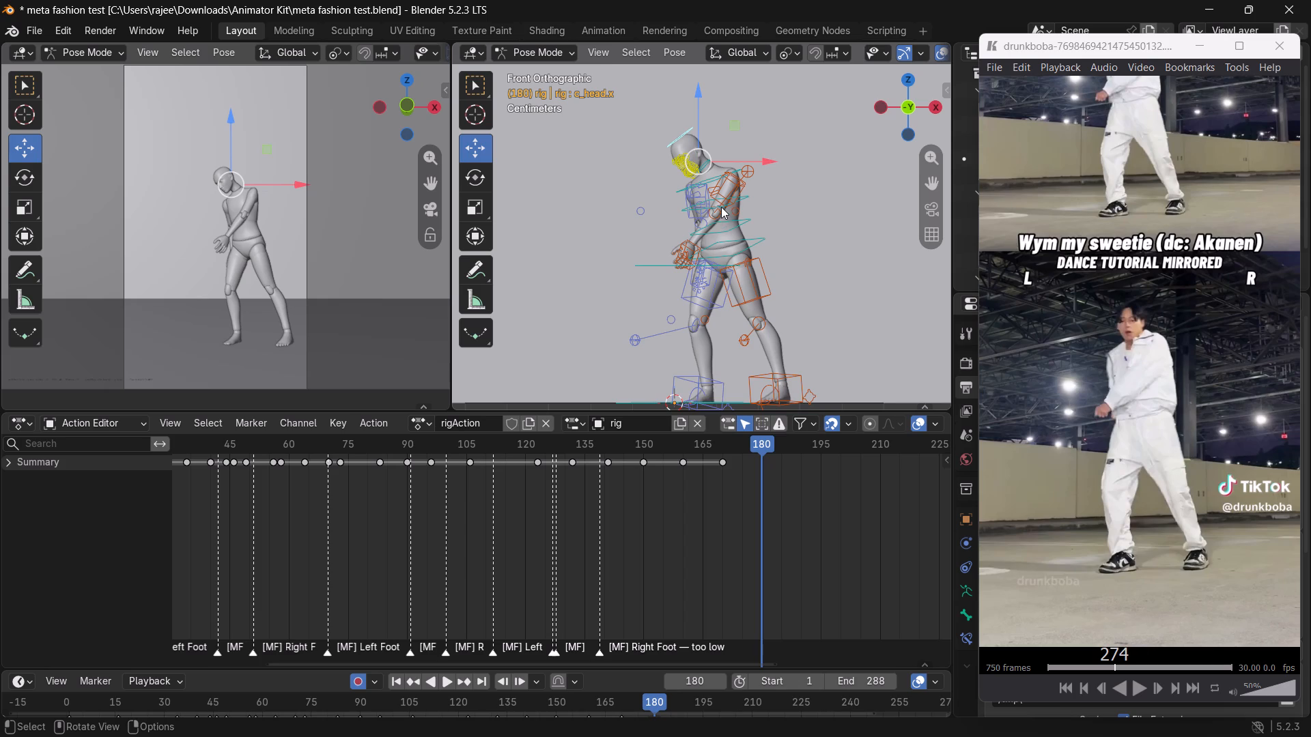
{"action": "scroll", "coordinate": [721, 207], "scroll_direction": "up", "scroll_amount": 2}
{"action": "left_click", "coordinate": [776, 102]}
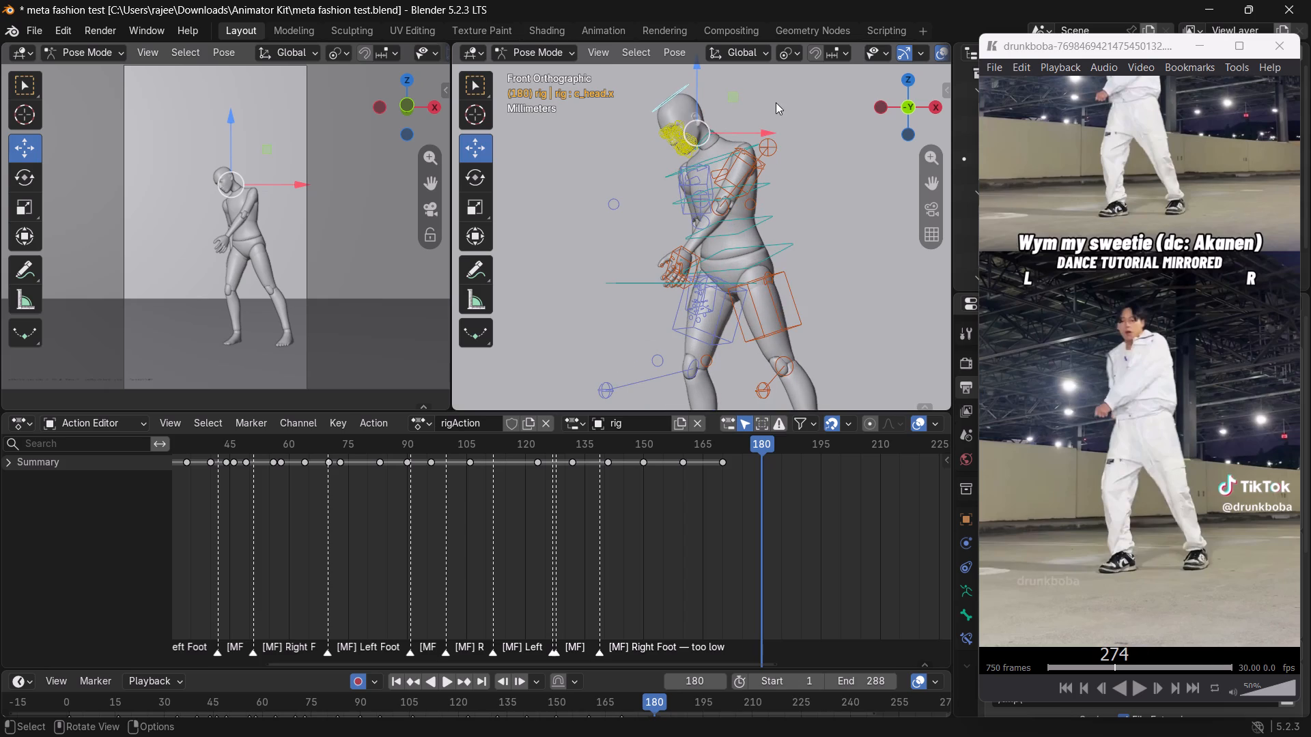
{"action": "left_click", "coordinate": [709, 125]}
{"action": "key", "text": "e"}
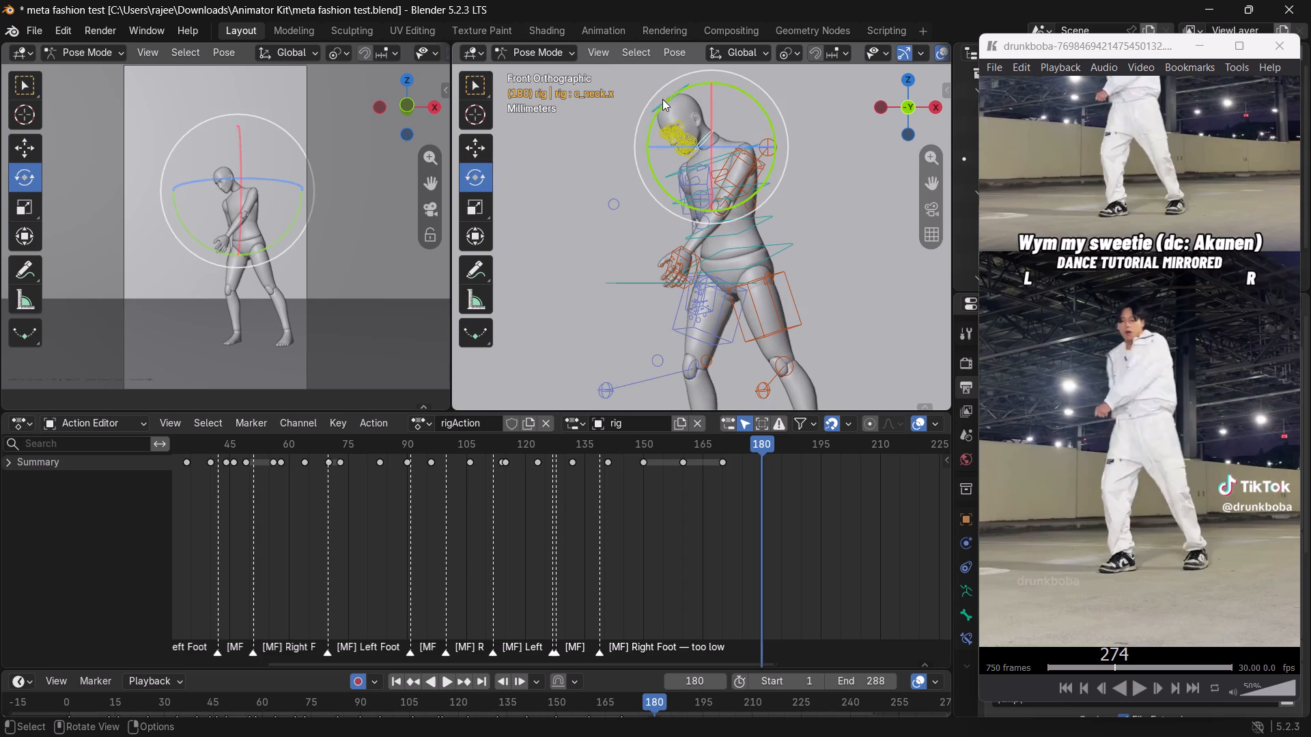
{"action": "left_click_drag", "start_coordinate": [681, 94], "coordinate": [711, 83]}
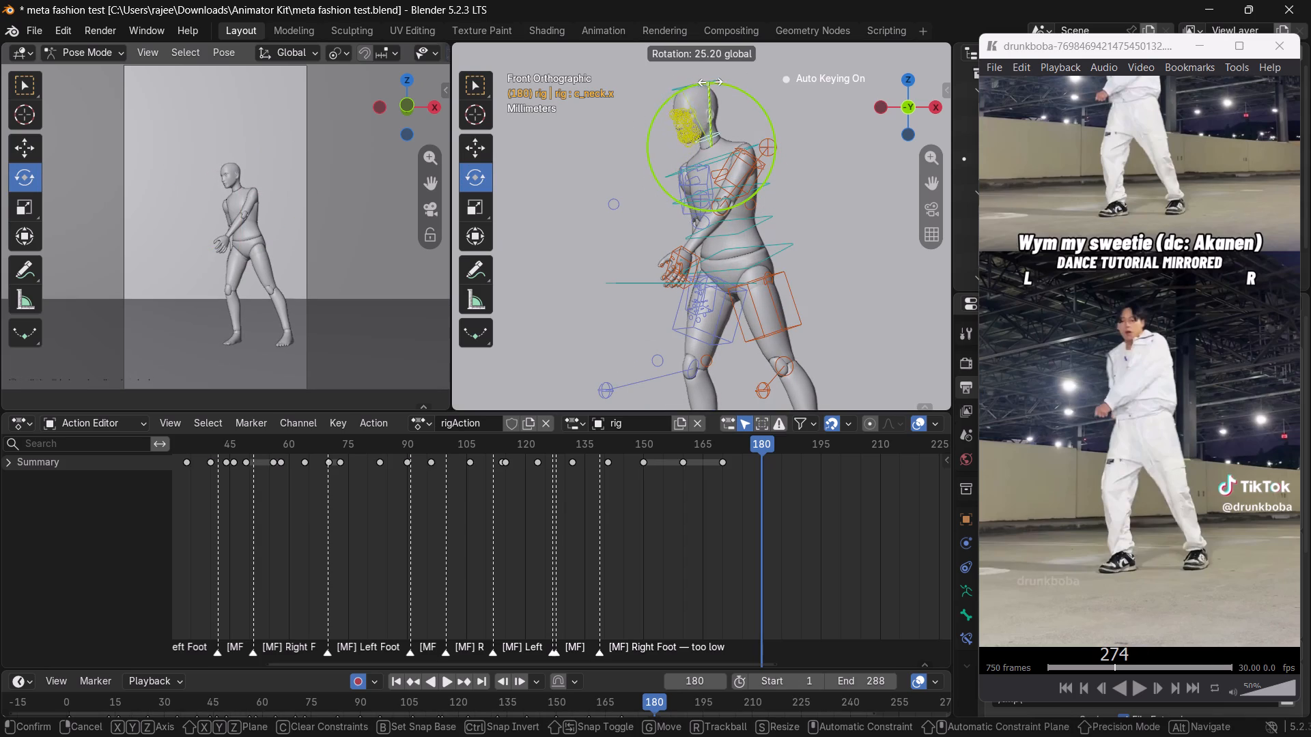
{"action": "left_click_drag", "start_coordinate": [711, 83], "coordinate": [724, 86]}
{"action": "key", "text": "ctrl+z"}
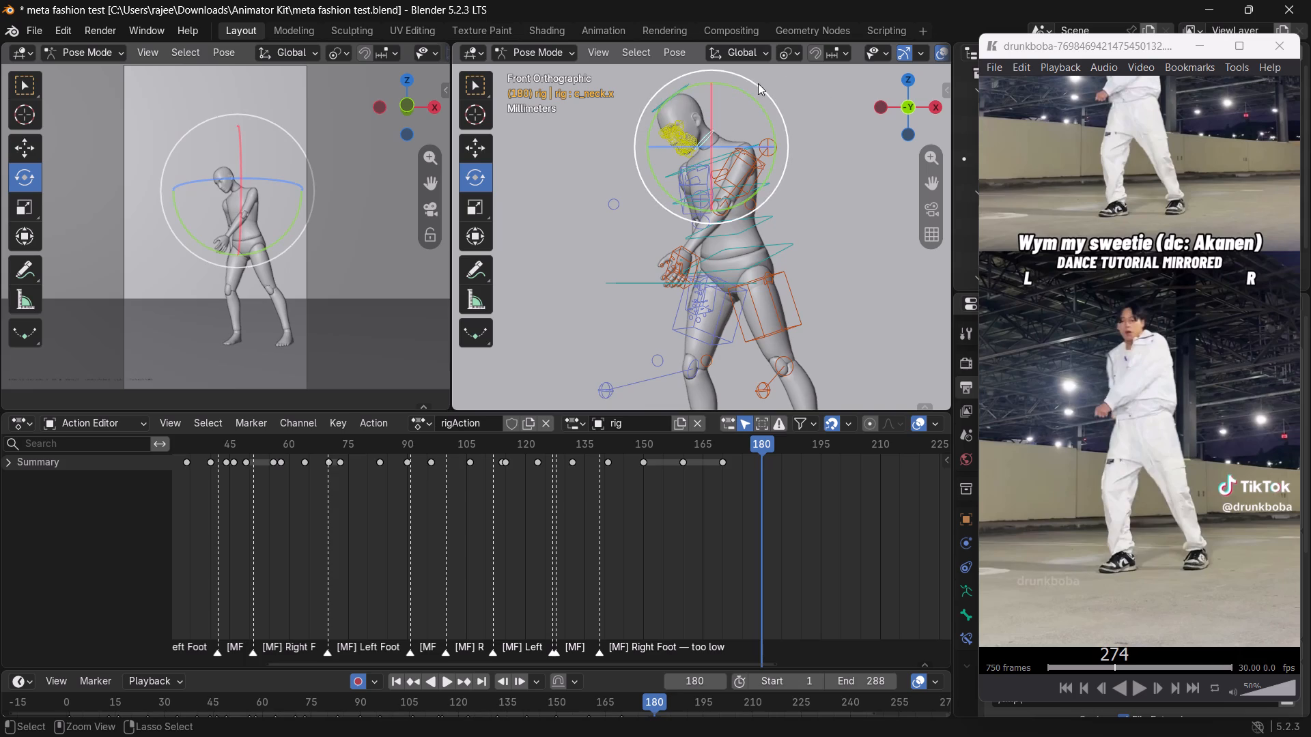
In Local orientation, rotate neck control c_neck.x about -27° on its X axis to lift the head, and turn the face toward the front.
{"action": "left_click", "coordinate": [747, 55]}
{"action": "left_click", "coordinate": [723, 123]}
{"action": "left_click", "coordinate": [830, 138]}
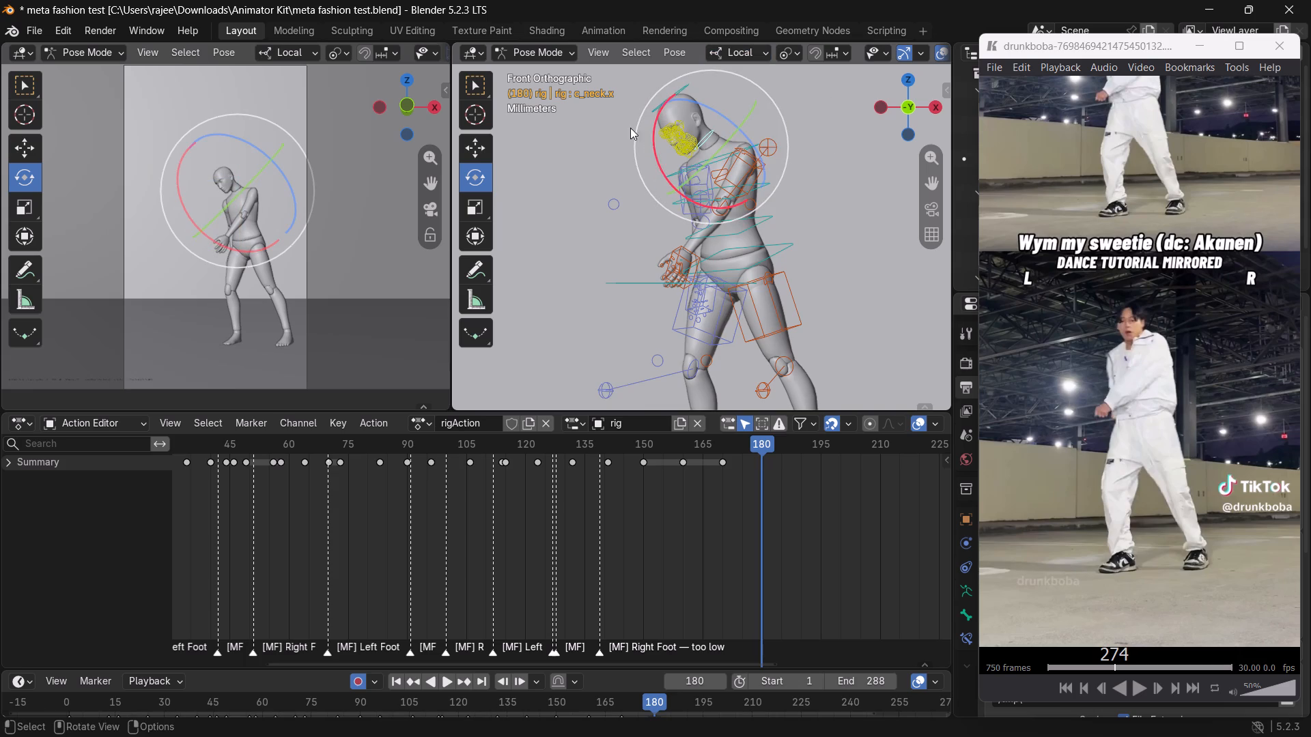
{"action": "left_click_drag", "start_coordinate": [657, 129], "coordinate": [669, 100]}
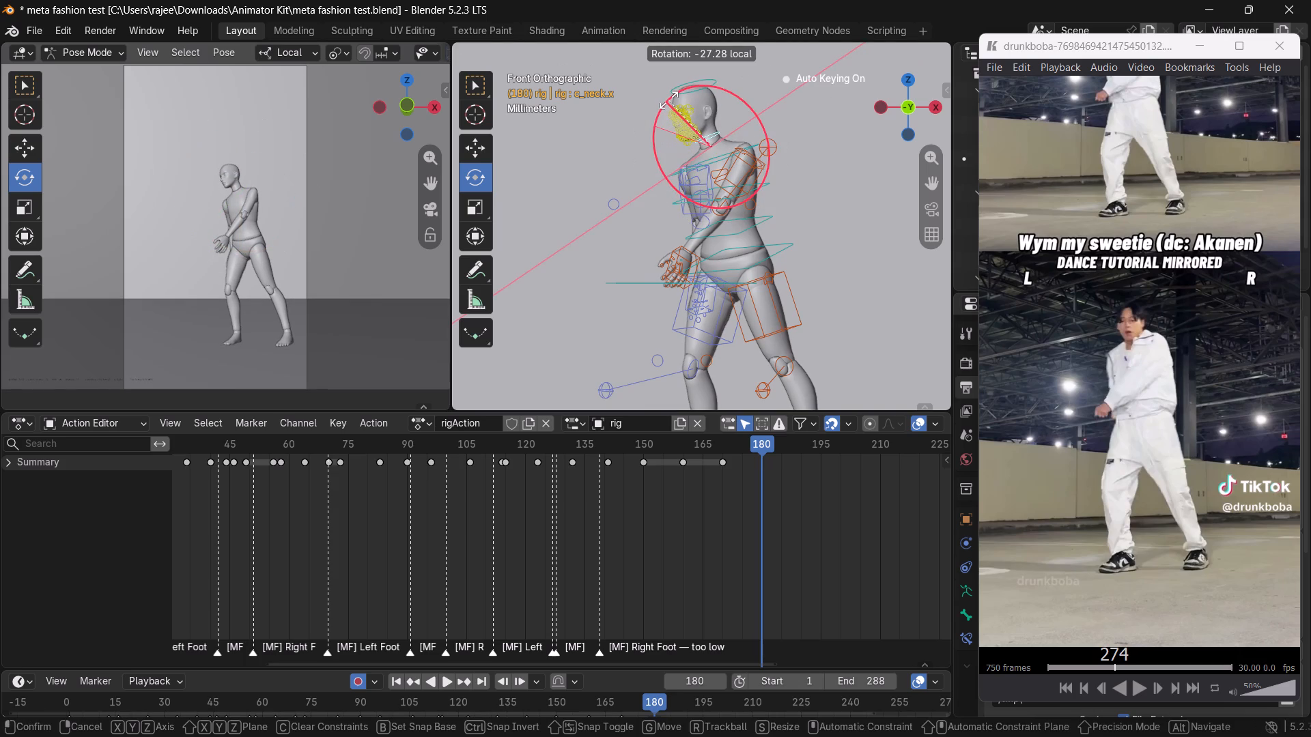
{"action": "left_click_drag", "start_coordinate": [669, 100], "coordinate": [669, 99]}
{"action": "left_click_drag", "start_coordinate": [731, 111], "coordinate": [742, 120]}
{"action": "left_click_drag", "start_coordinate": [705, 159], "coordinate": [722, 159]}
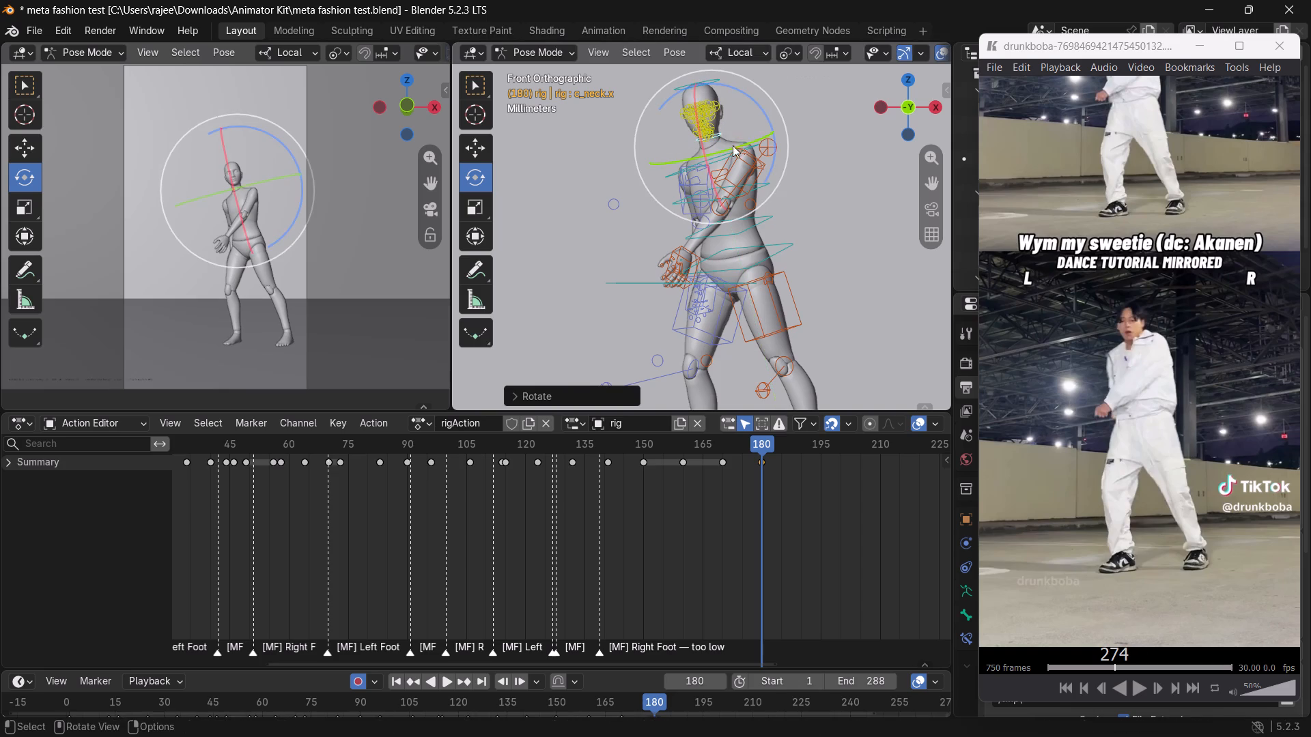
Tilt the neck control about -9° on its local Z axis and turn the face slightly toward the character's right on local Y.
{"action": "left_click_drag", "start_coordinate": [753, 95], "coordinate": [748, 114]}
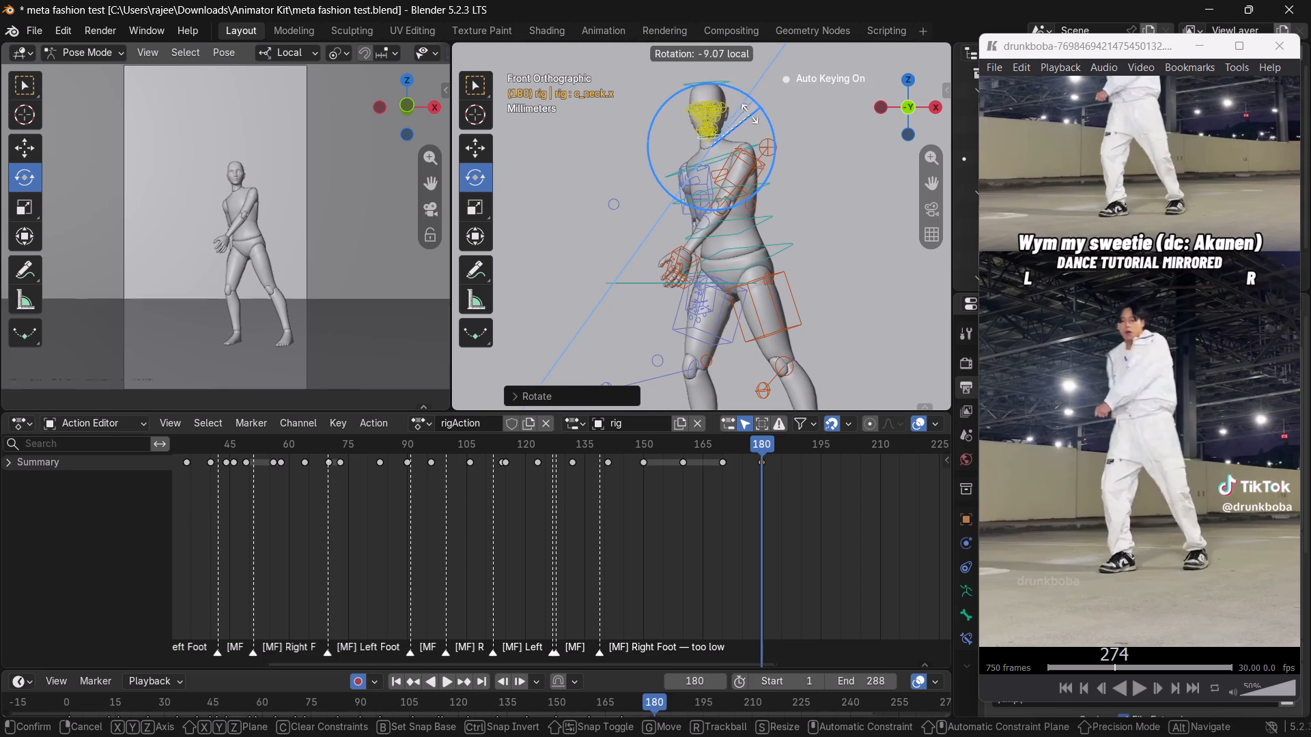
{"action": "left_click_drag", "start_coordinate": [748, 114], "coordinate": [746, 113]}
{"action": "left_click_drag", "start_coordinate": [717, 152], "coordinate": [720, 153]}
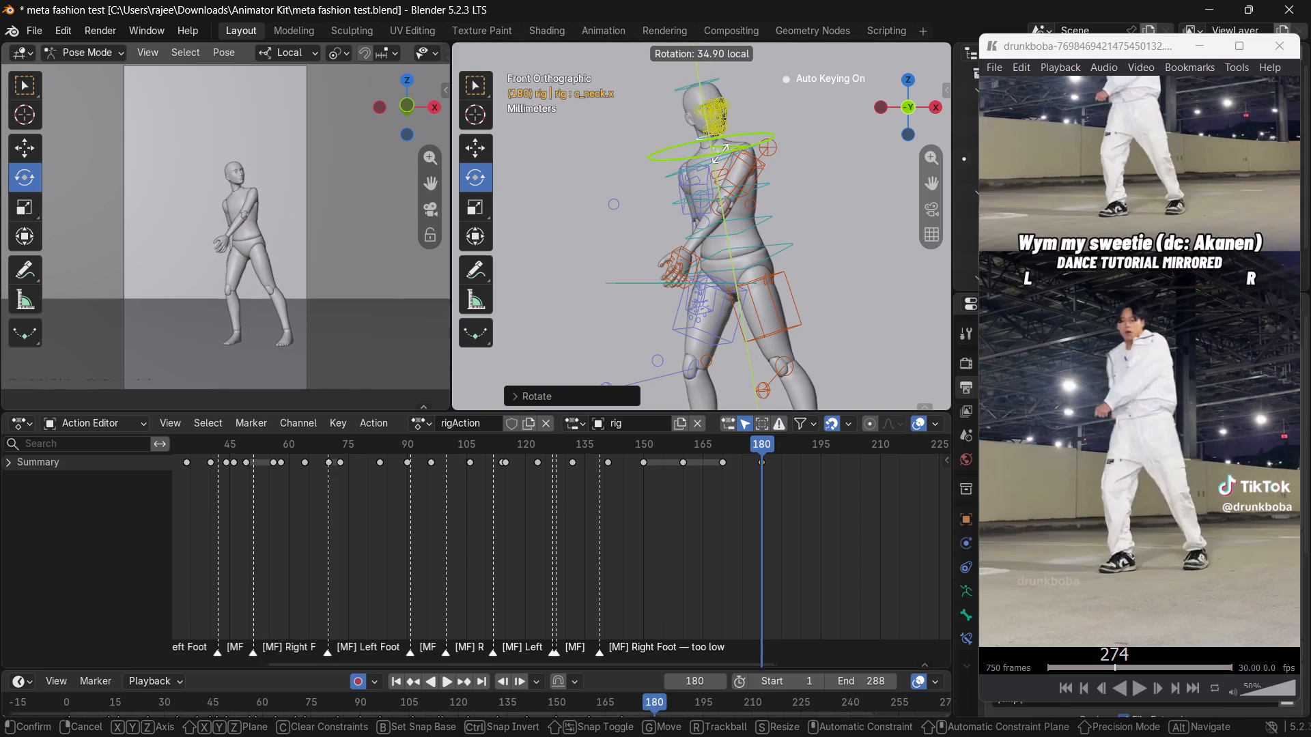
{"action": "left_click_drag", "start_coordinate": [720, 153], "coordinate": [711, 153]}
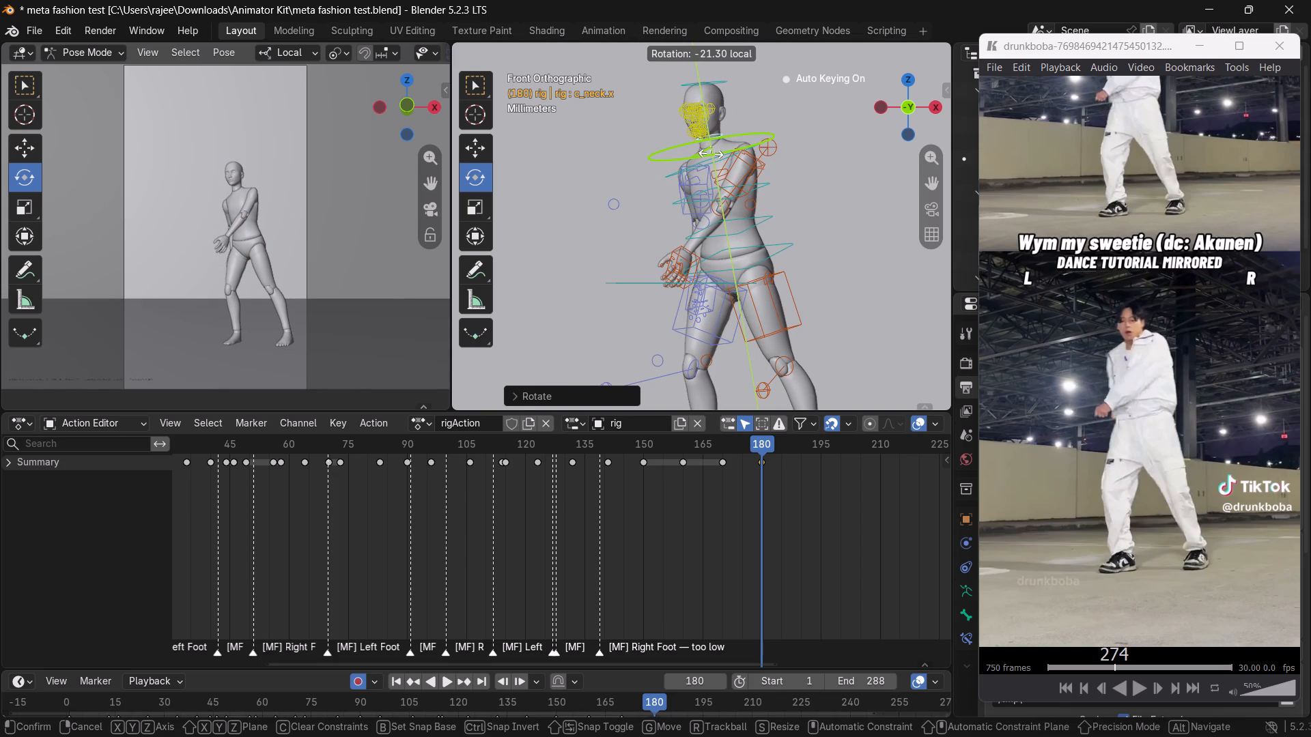
{"action": "left_click_drag", "start_coordinate": [711, 153], "coordinate": [712, 153]}
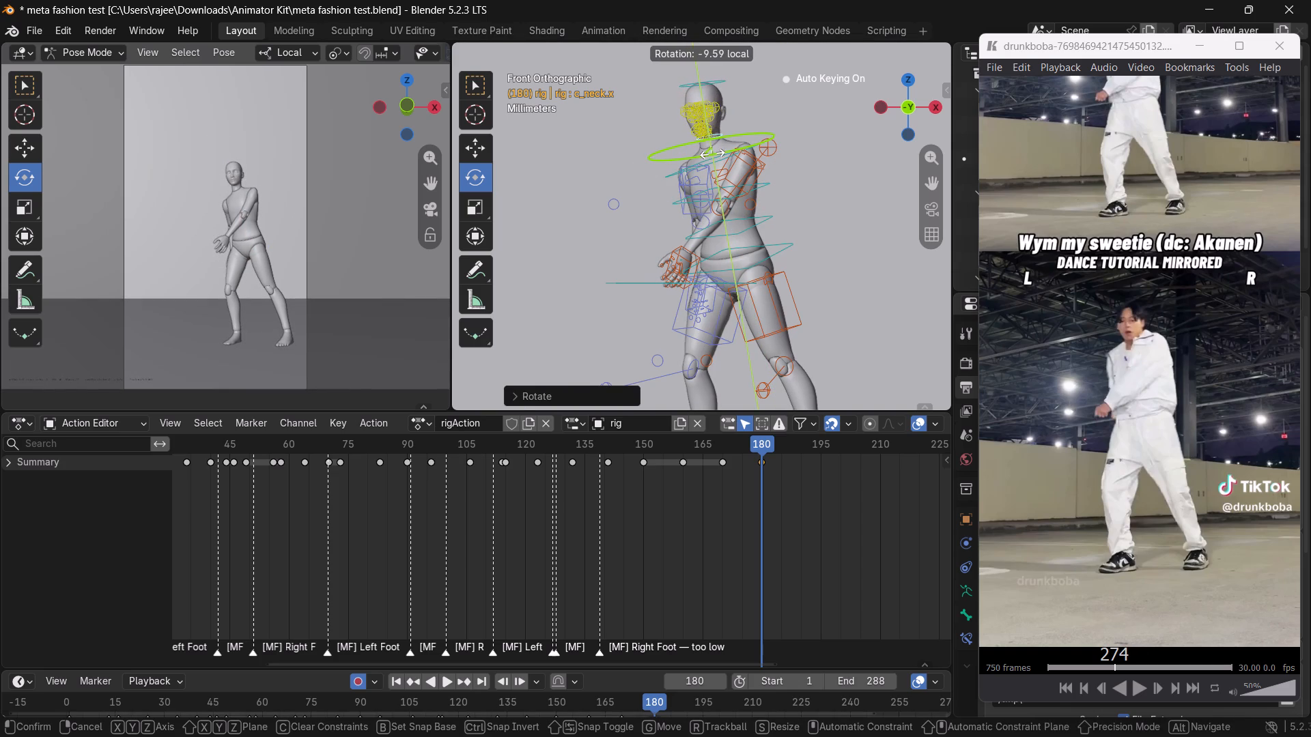
{"action": "left_click_drag", "start_coordinate": [712, 153], "coordinate": [711, 151]}
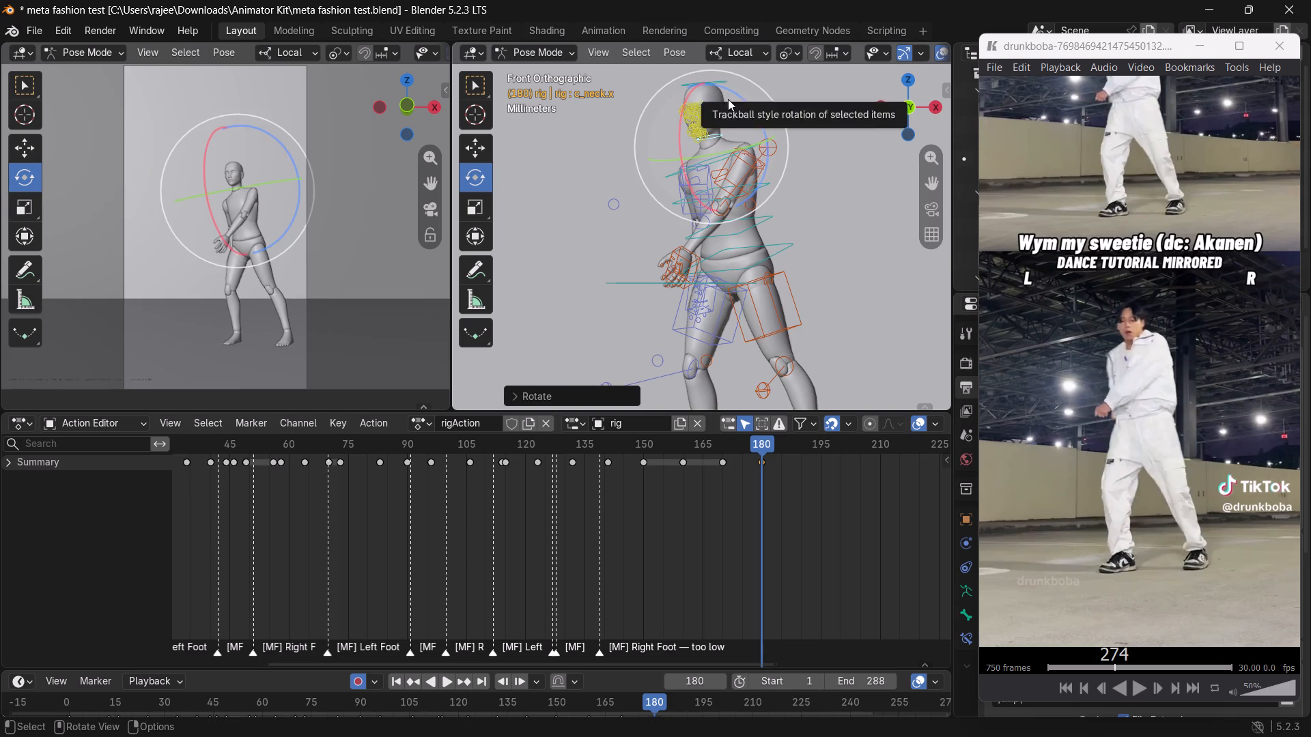
Fine-tune the neck control with small trackball, local Z and local X rotations until the head's tilt matches the dancer's.
{"action": "left_click_drag", "start_coordinate": [729, 97], "coordinate": [738, 105]}
{"action": "left_click_drag", "start_coordinate": [745, 107], "coordinate": [746, 108]}
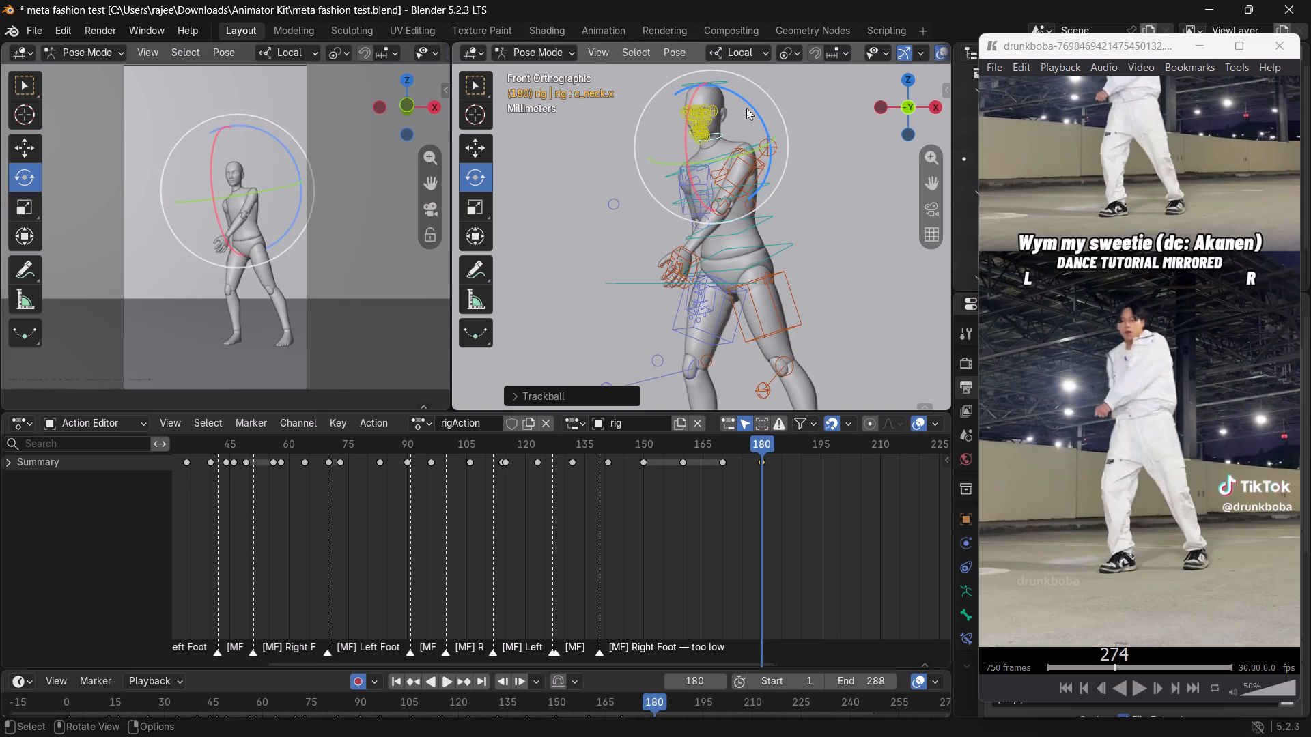
{"action": "left_click_drag", "start_coordinate": [746, 108], "coordinate": [751, 111]}
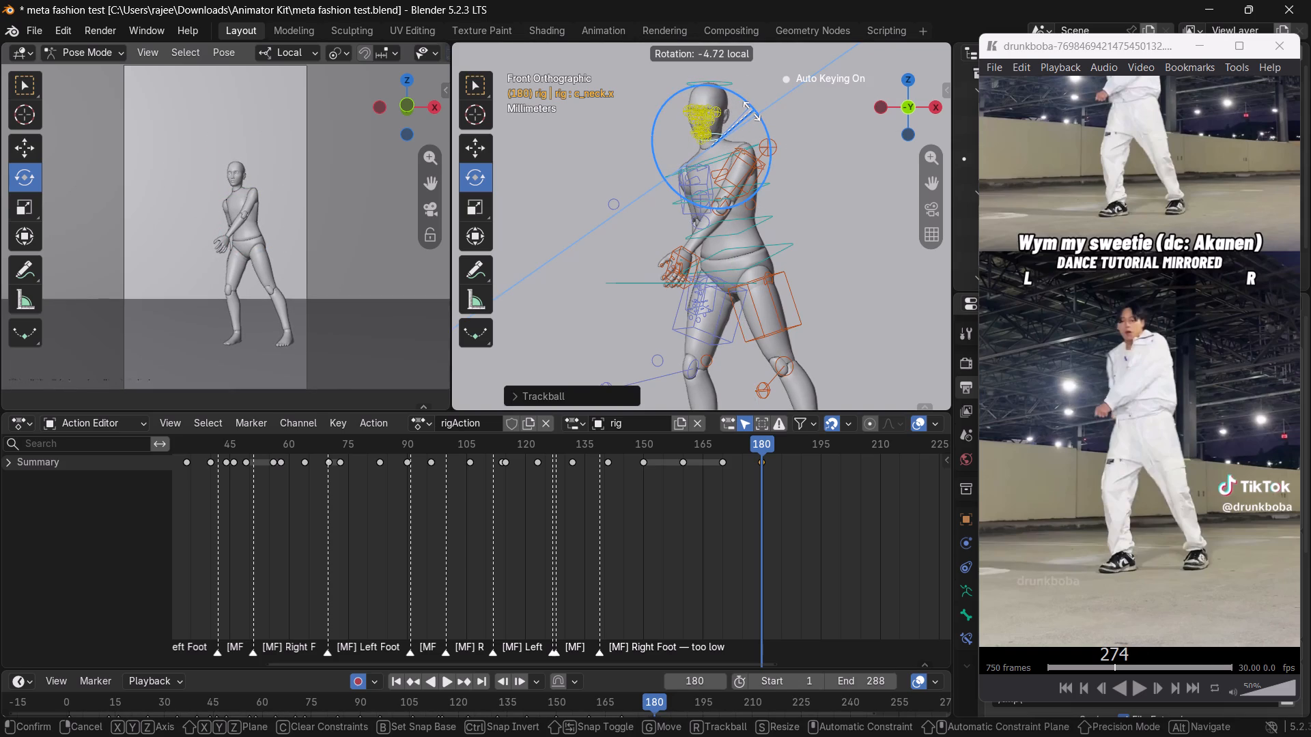
{"action": "left_click_drag", "start_coordinate": [751, 111], "coordinate": [747, 117]}
{"action": "left_click_drag", "start_coordinate": [709, 118], "coordinate": [709, 126]}
{"action": "left_click_drag", "start_coordinate": [663, 116], "coordinate": [653, 121]}
{"action": "left_click_drag", "start_coordinate": [752, 113], "coordinate": [753, 100]}
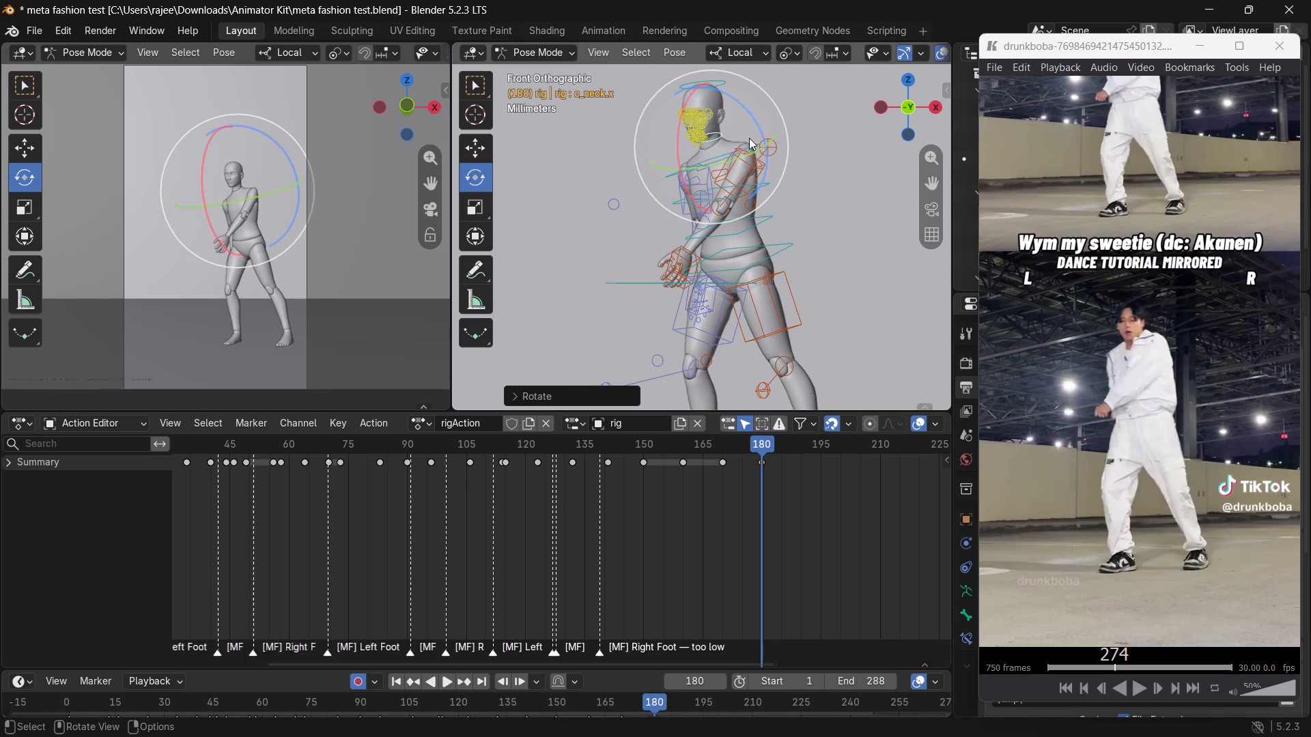
{"action": "left_click_drag", "start_coordinate": [725, 147], "coordinate": [733, 139]}
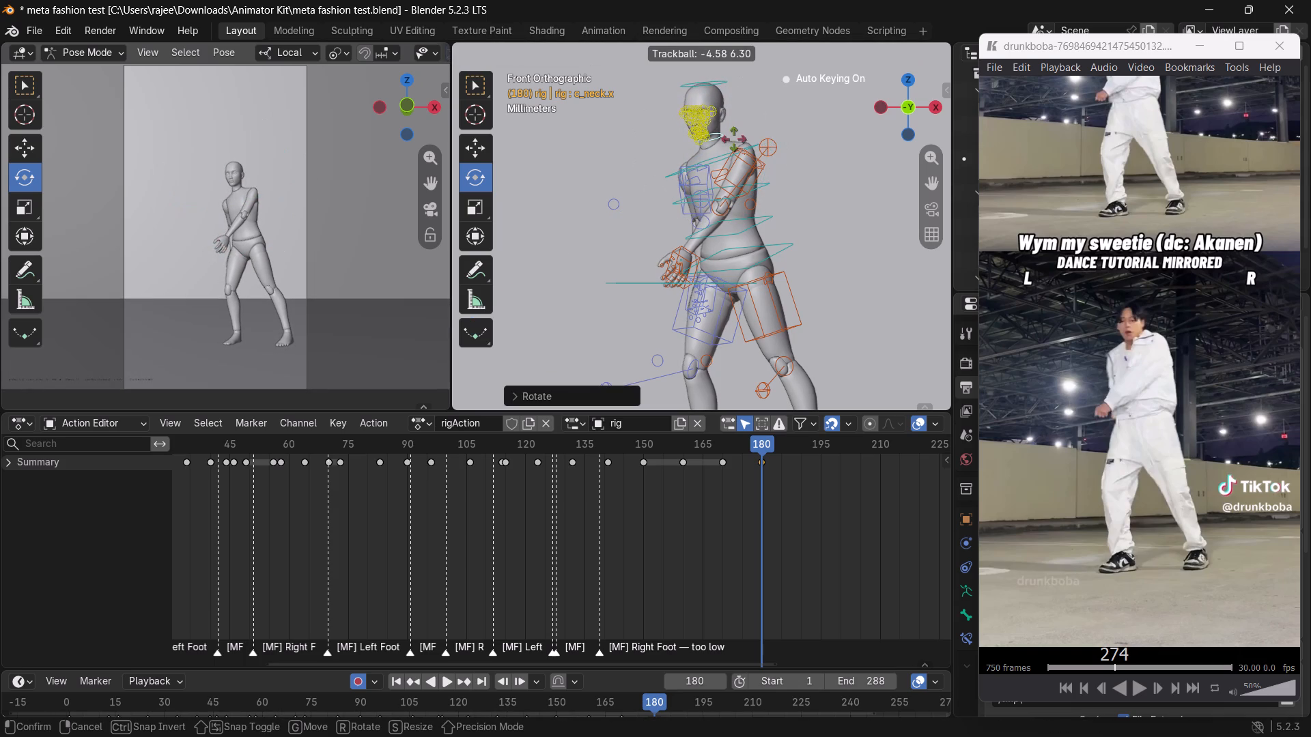
{"action": "left_click_drag", "start_coordinate": [733, 139], "coordinate": [741, 145]}
Set the transform orientation to Global, nudge the neck control slightly along Global Y, and clear the bone selection.
{"action": "key", "text": "w"}
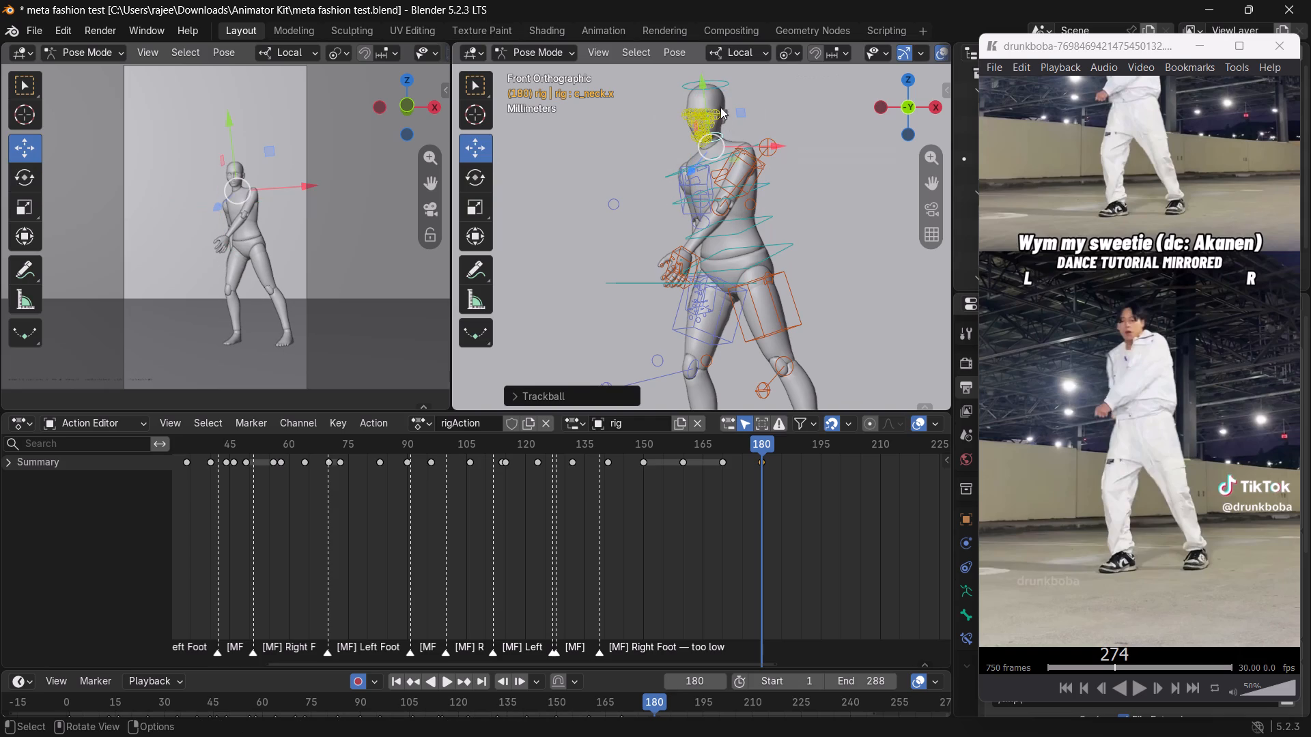
{"action": "left_click", "coordinate": [740, 61]}
{"action": "left_click", "coordinate": [738, 53]}
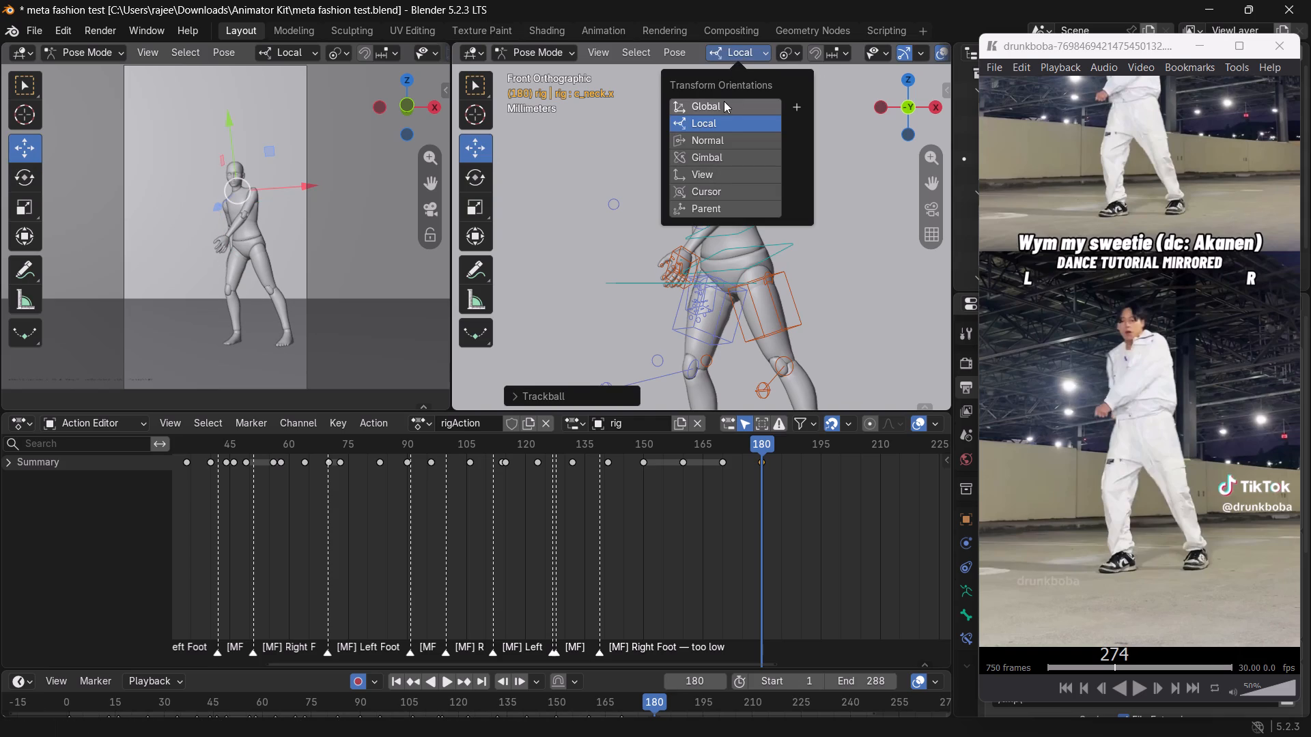
{"action": "left_click", "coordinate": [724, 101]}
{"action": "left_click", "coordinate": [836, 132]}
{"action": "left_click", "coordinate": [743, 110]}
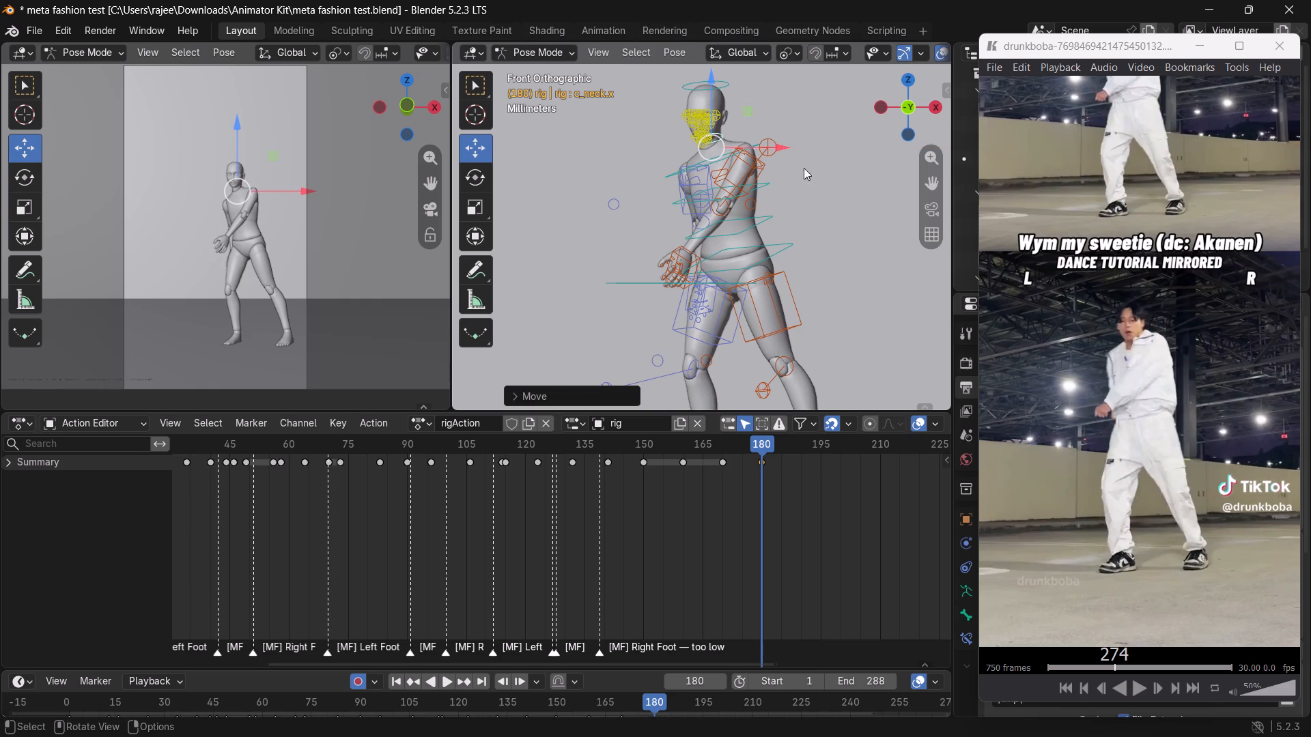
{"action": "left_click", "coordinate": [845, 198]}
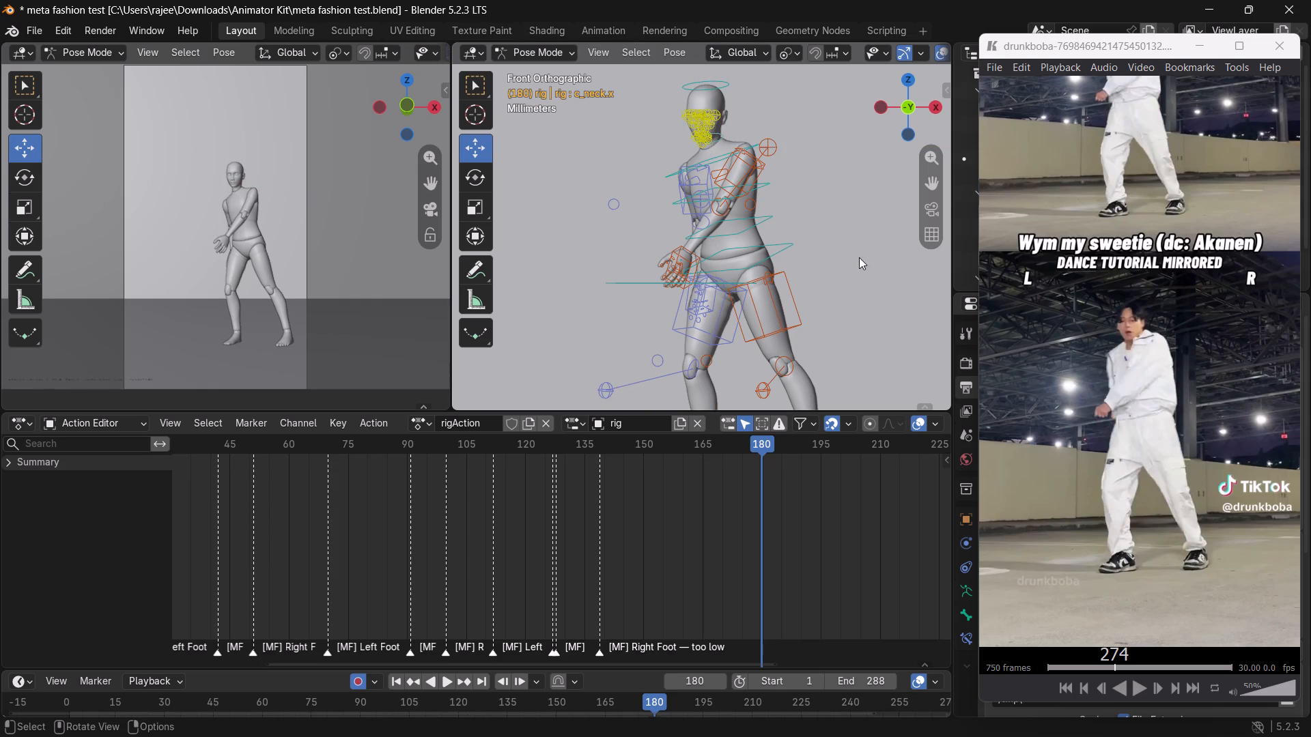
Select all of the rig's controls and keyframe the full pose at frame 180.
{"action": "key", "text": "a"}
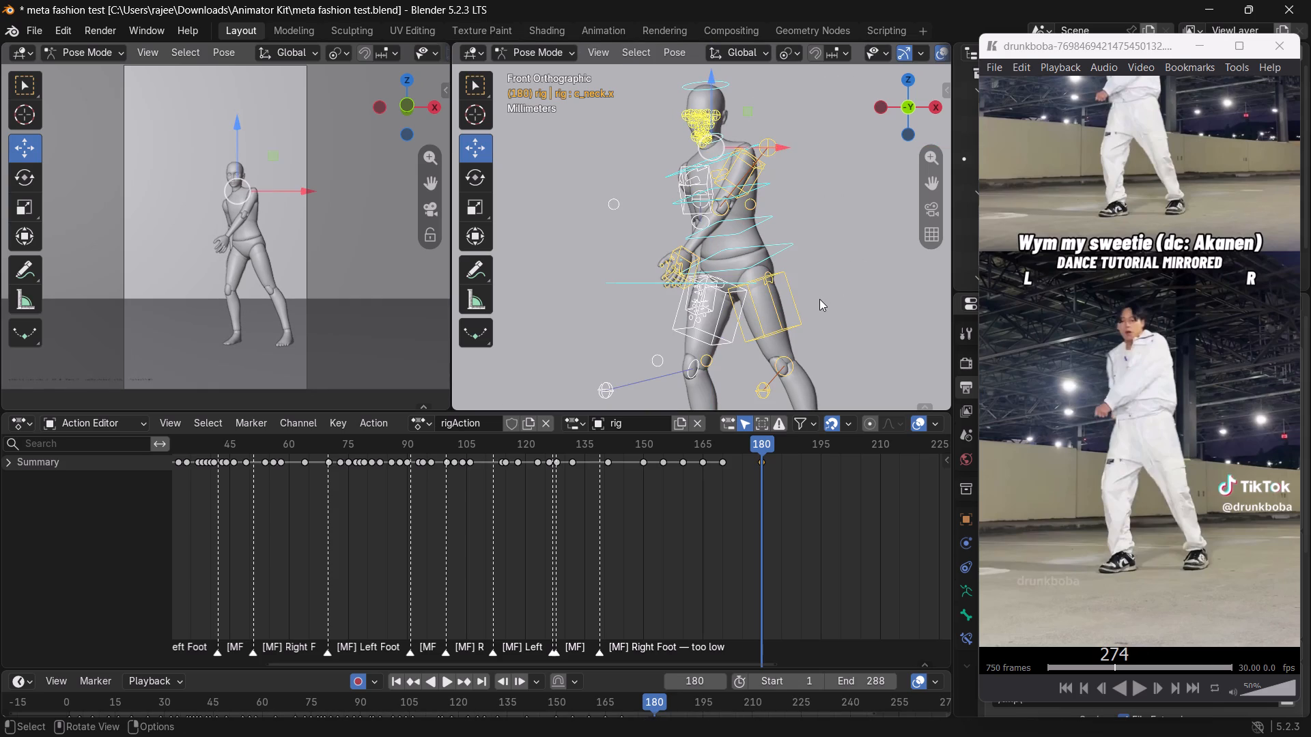
{"action": "key", "text": "i"}
Scrub the animation back from frame 180 to frame 170 to check the transition into the new pose.
{"action": "scroll", "coordinate": [819, 301], "scroll_direction": "down", "scroll_amount": 2}
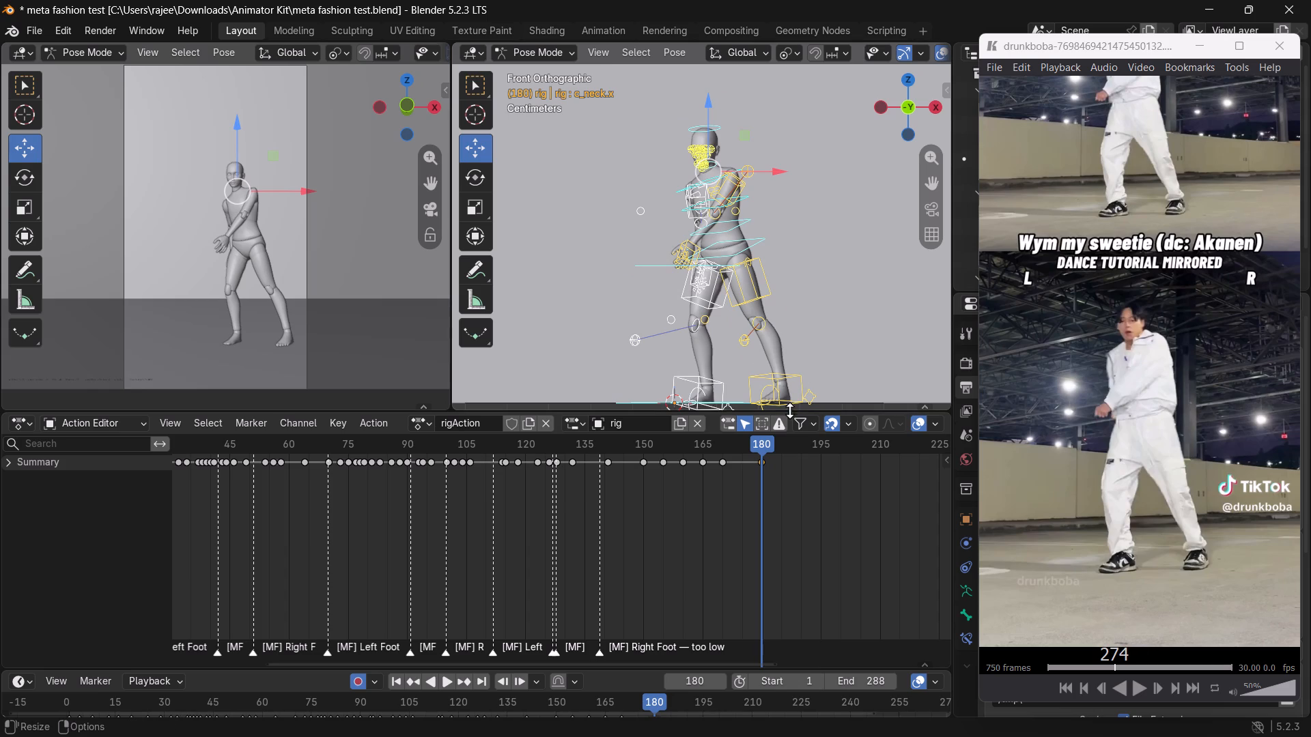
{"action": "left_click_drag", "start_coordinate": [763, 448], "coordinate": [739, 437]}
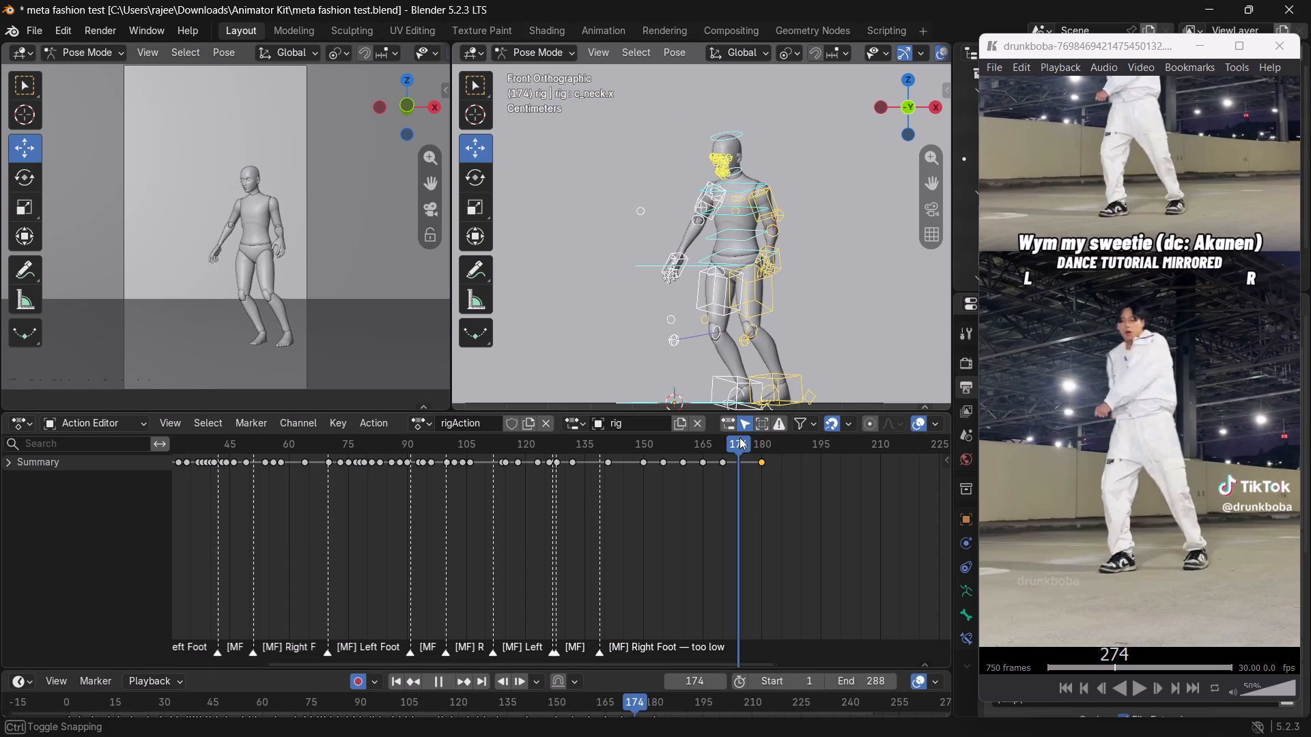
{"action": "left_click_drag", "start_coordinate": [739, 437], "coordinate": [740, 437]}
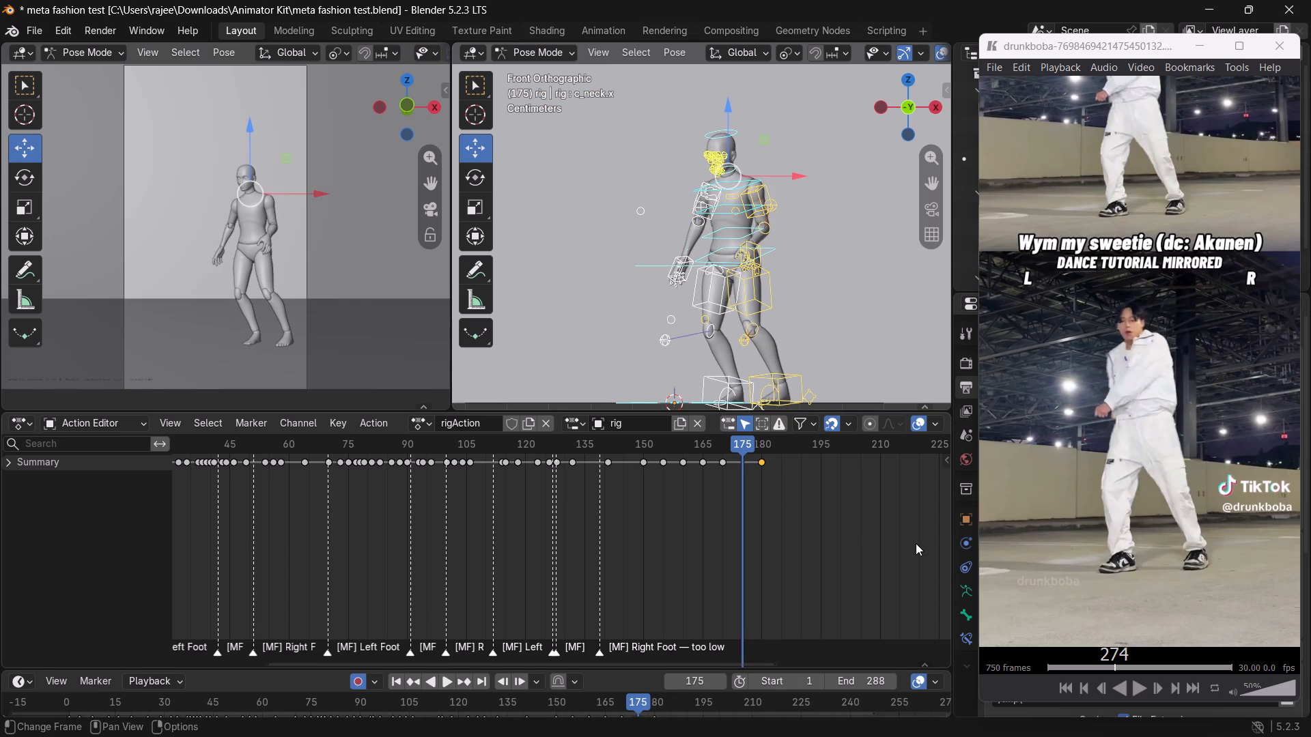
{"action": "left_click_drag", "start_coordinate": [749, 450], "coordinate": [731, 446]}
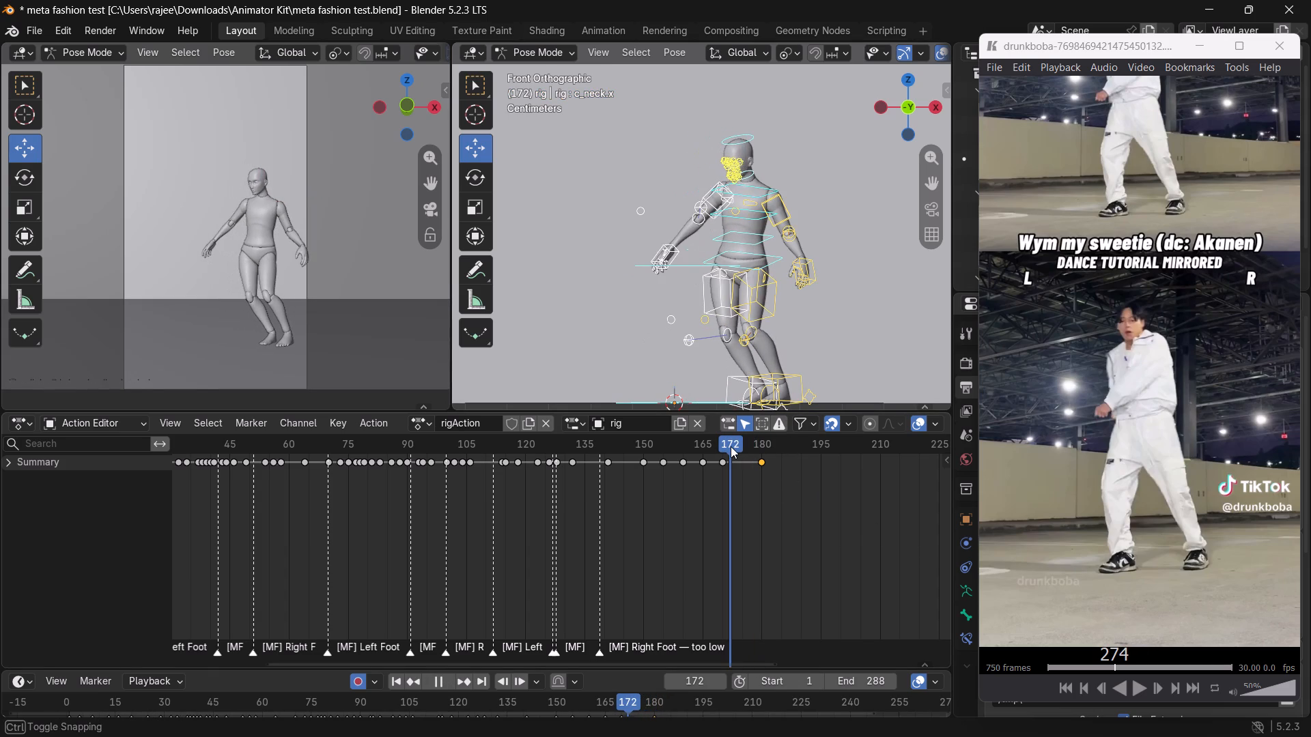
{"action": "left_click_drag", "start_coordinate": [731, 446], "coordinate": [723, 446]}
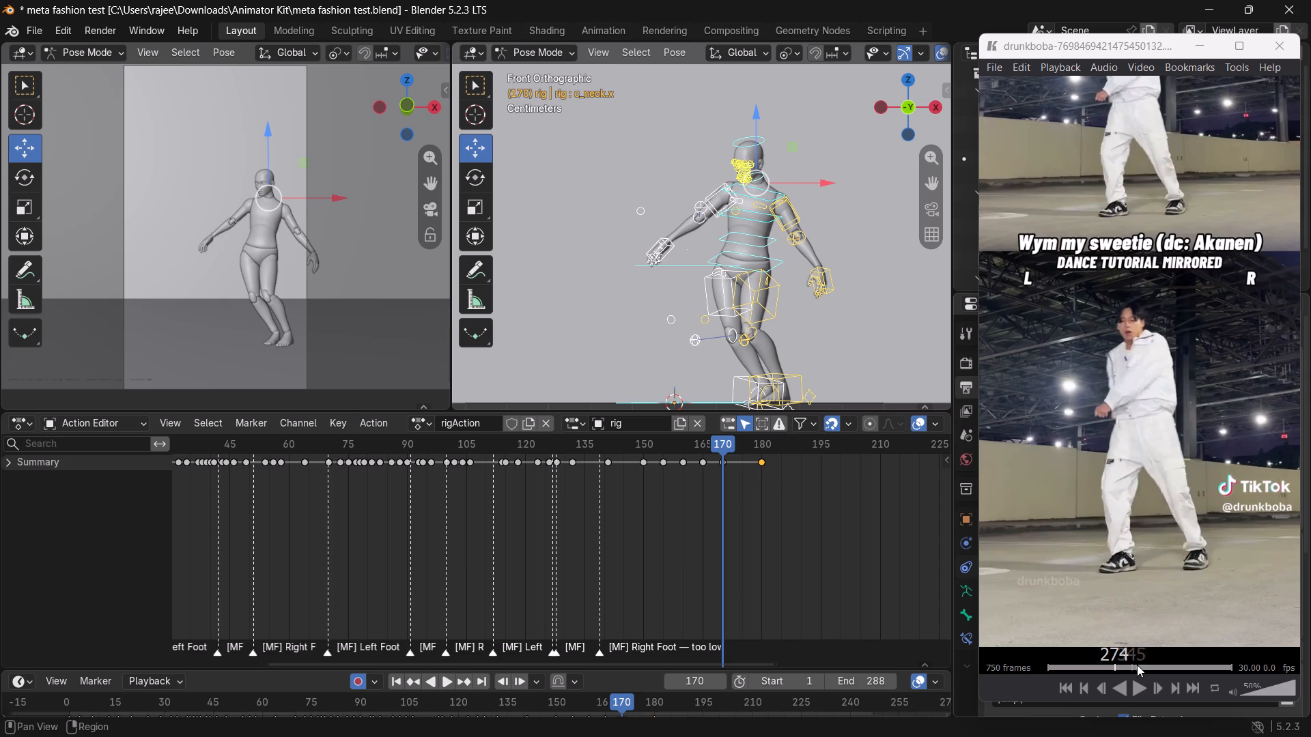
Switch to the reference video, step back to frame 254 and forward to frame 261 to examine the dancer's leg and arm motion.
{"action": "triple_click", "coordinate": [1099, 689]}
{"action": "double_click", "coordinate": [1099, 689]}
{"action": "triple_click", "coordinate": [1099, 689]}
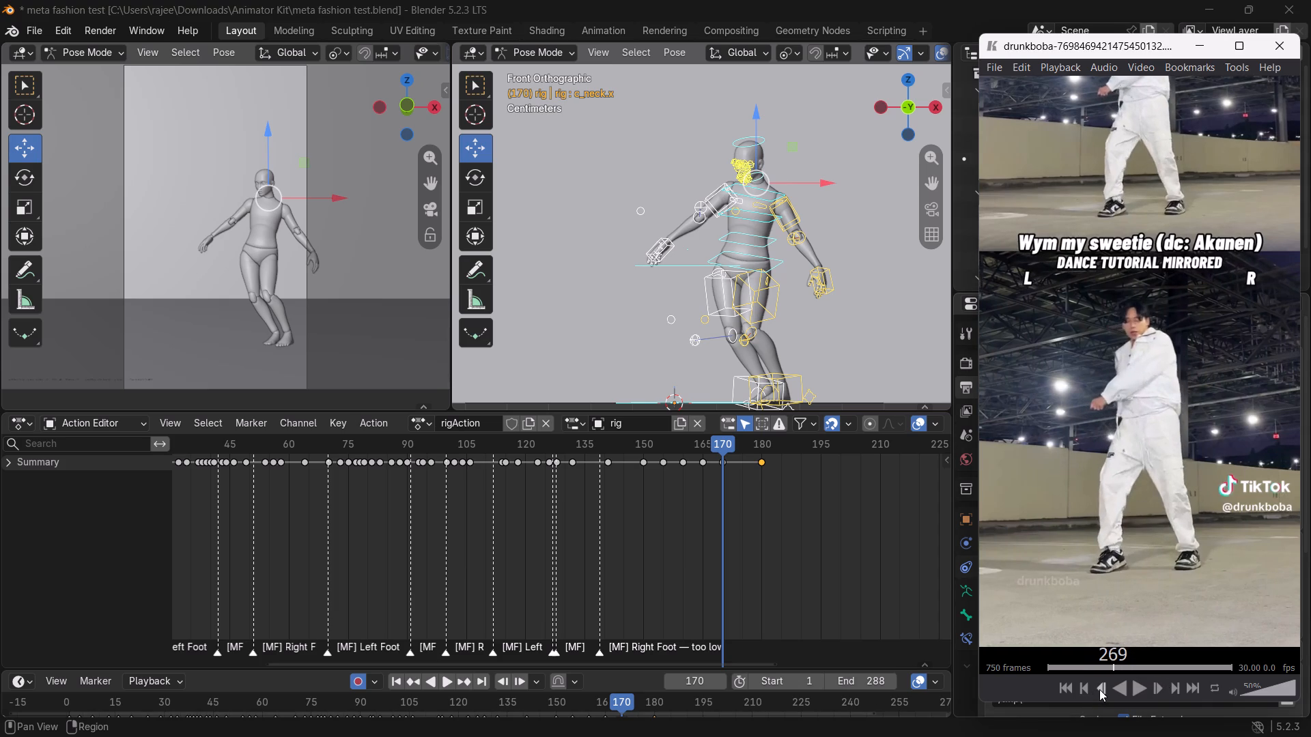
{"action": "triple_click", "coordinate": [1099, 689]}
{"action": "triple_click", "coordinate": [1099, 689]}
{"action": "triple_click", "coordinate": [1099, 689]}
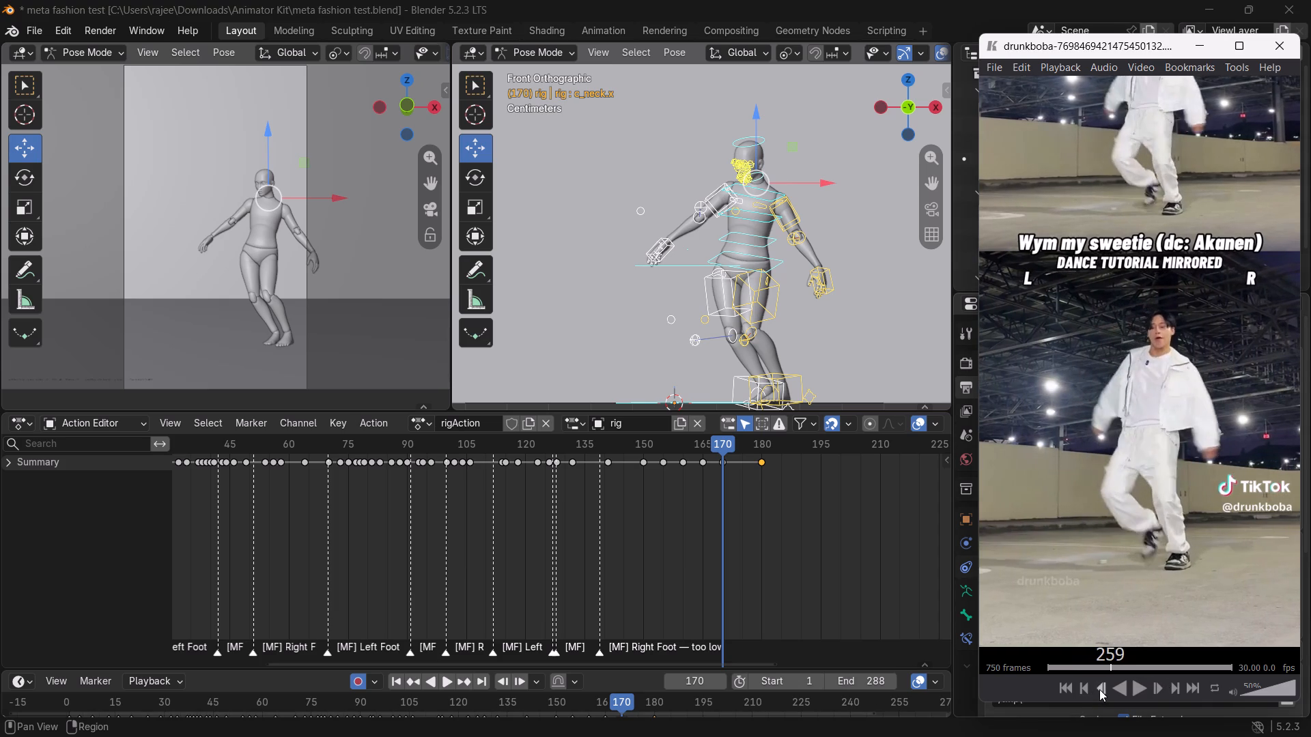
{"action": "double_click", "coordinate": [1099, 689]}
{"action": "left_click", "coordinate": [1099, 689]}
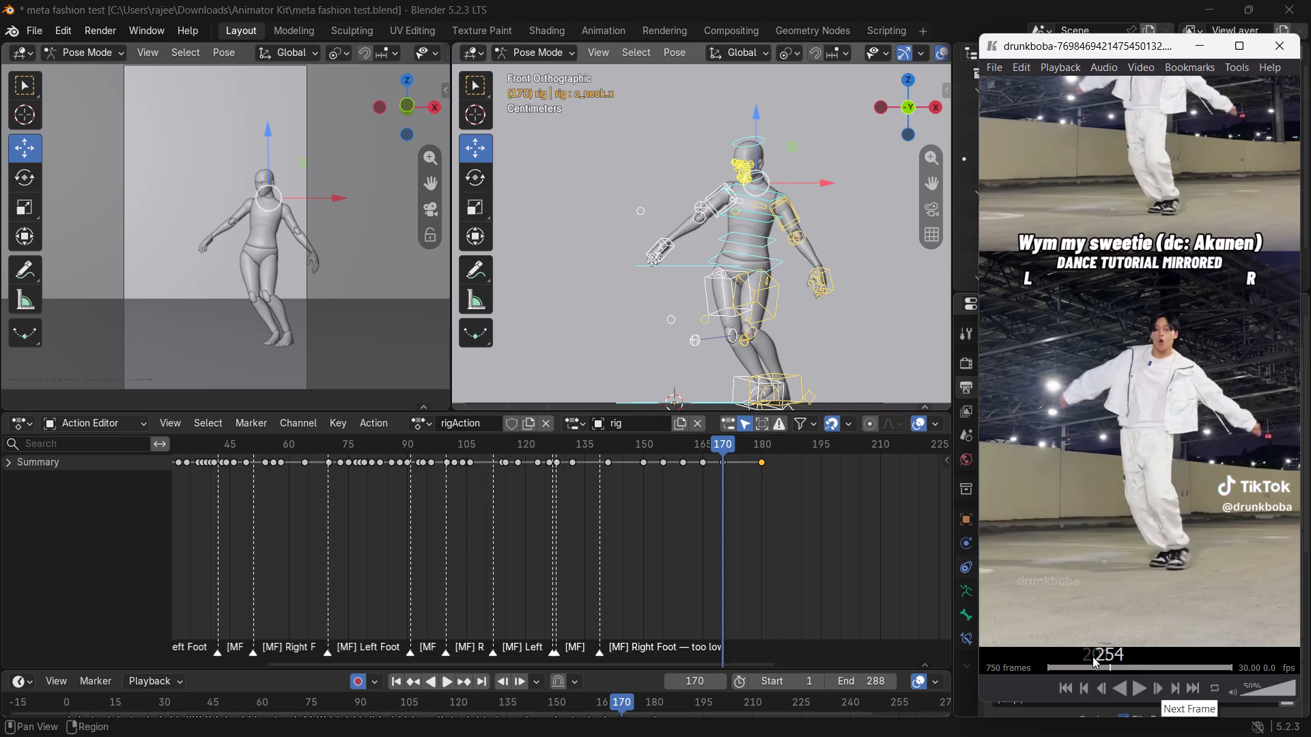
{"action": "left_click", "coordinate": [1099, 691]}
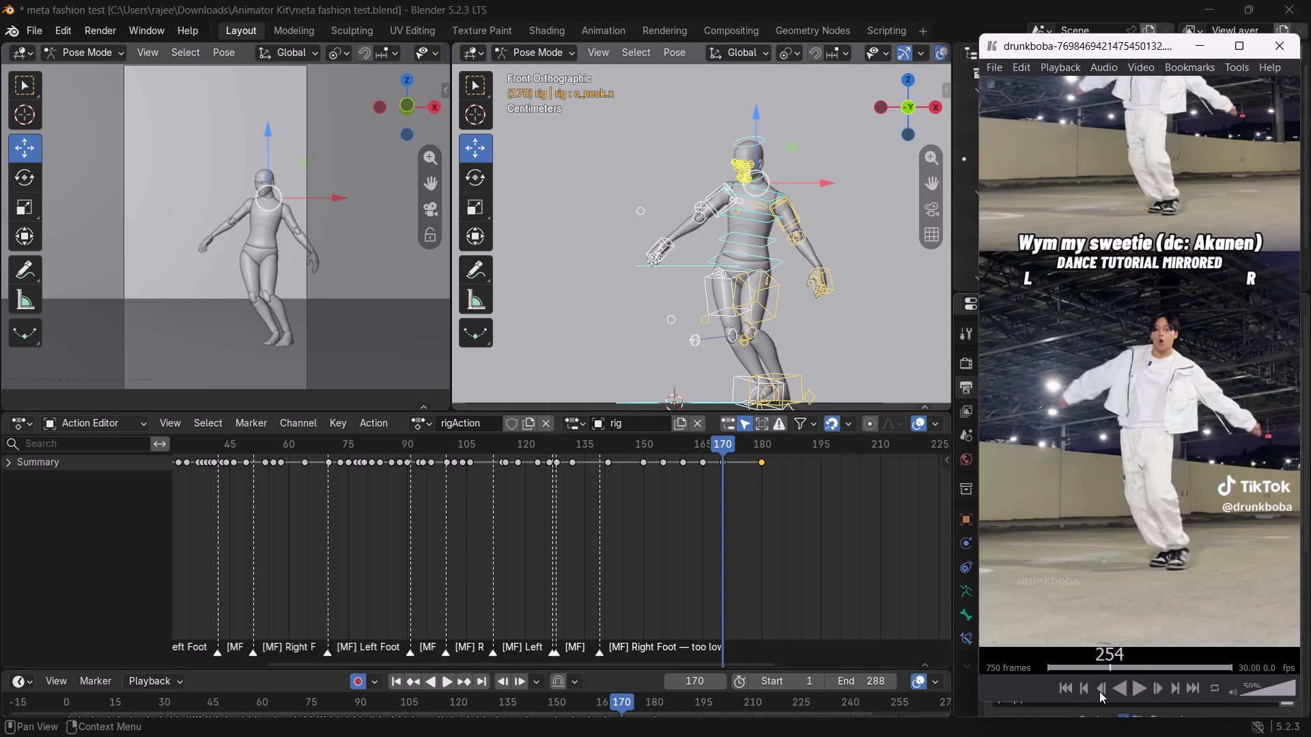
{"action": "triple_click", "coordinate": [1158, 688]}
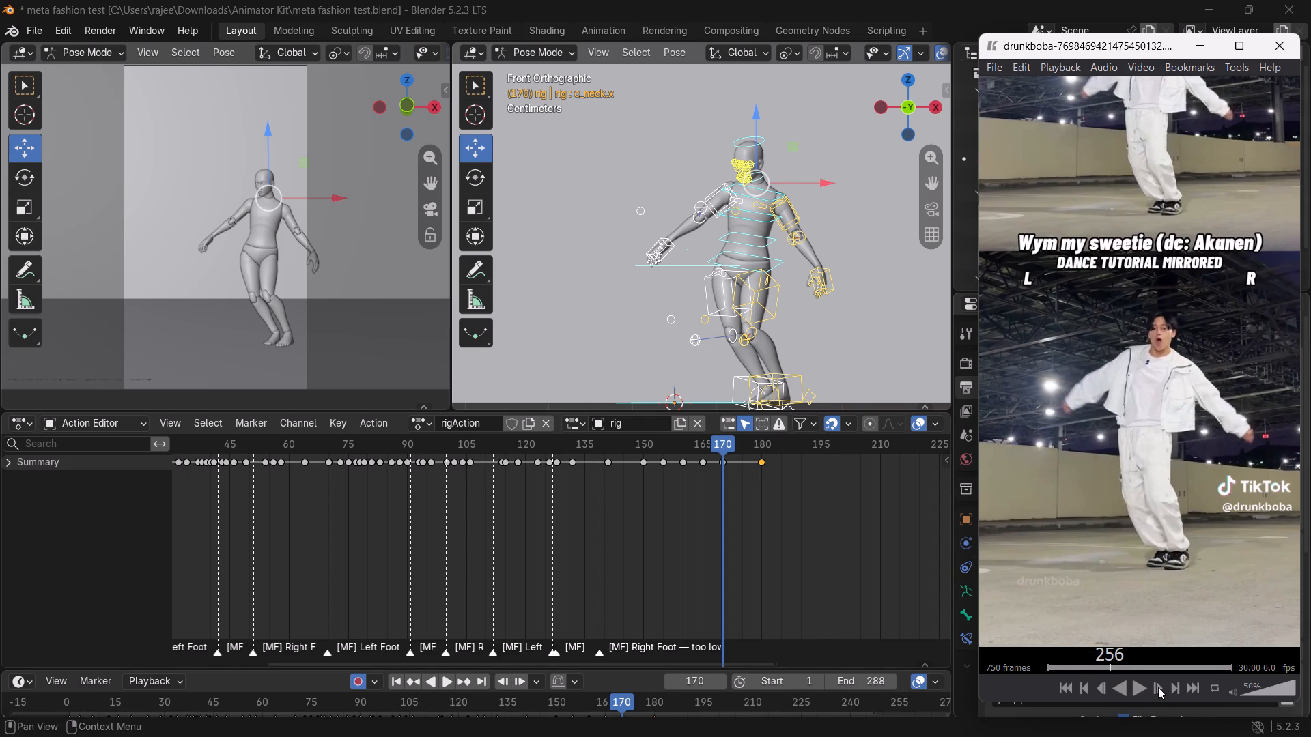
{"action": "triple_click", "coordinate": [1158, 687]}
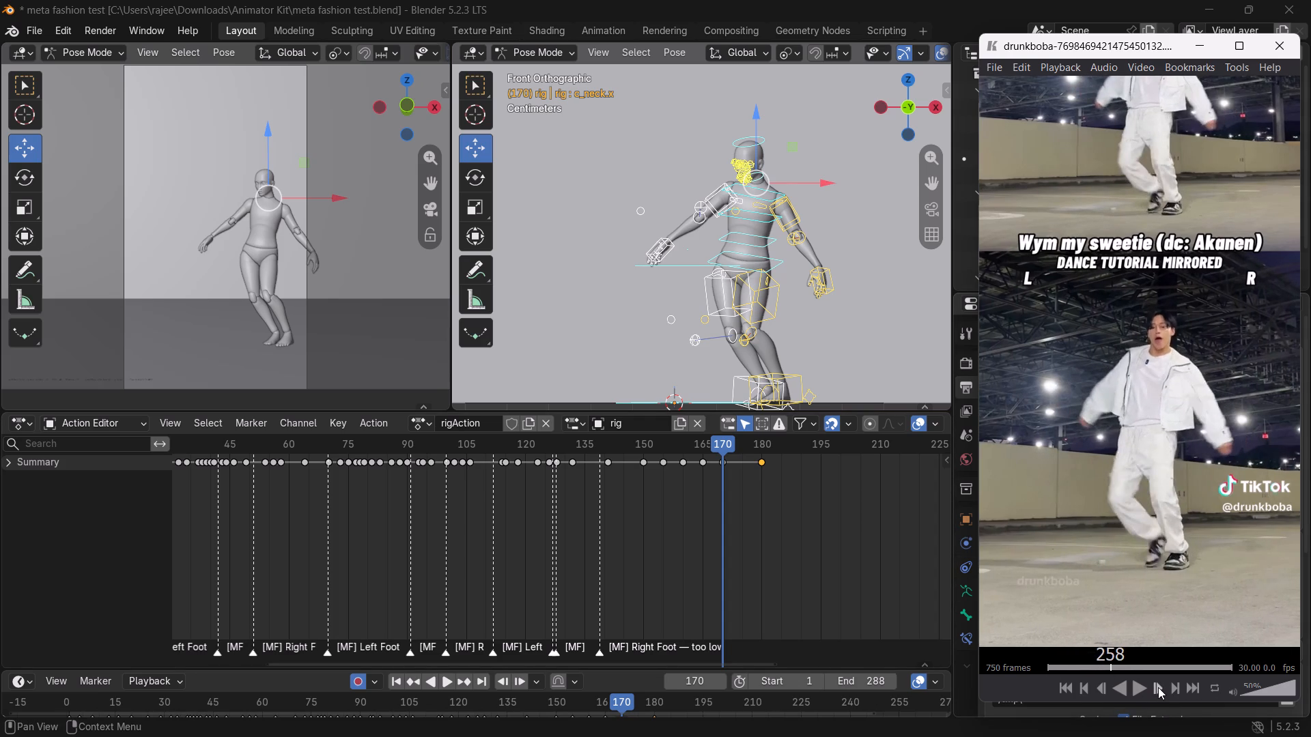
{"action": "triple_click", "coordinate": [1157, 687]}
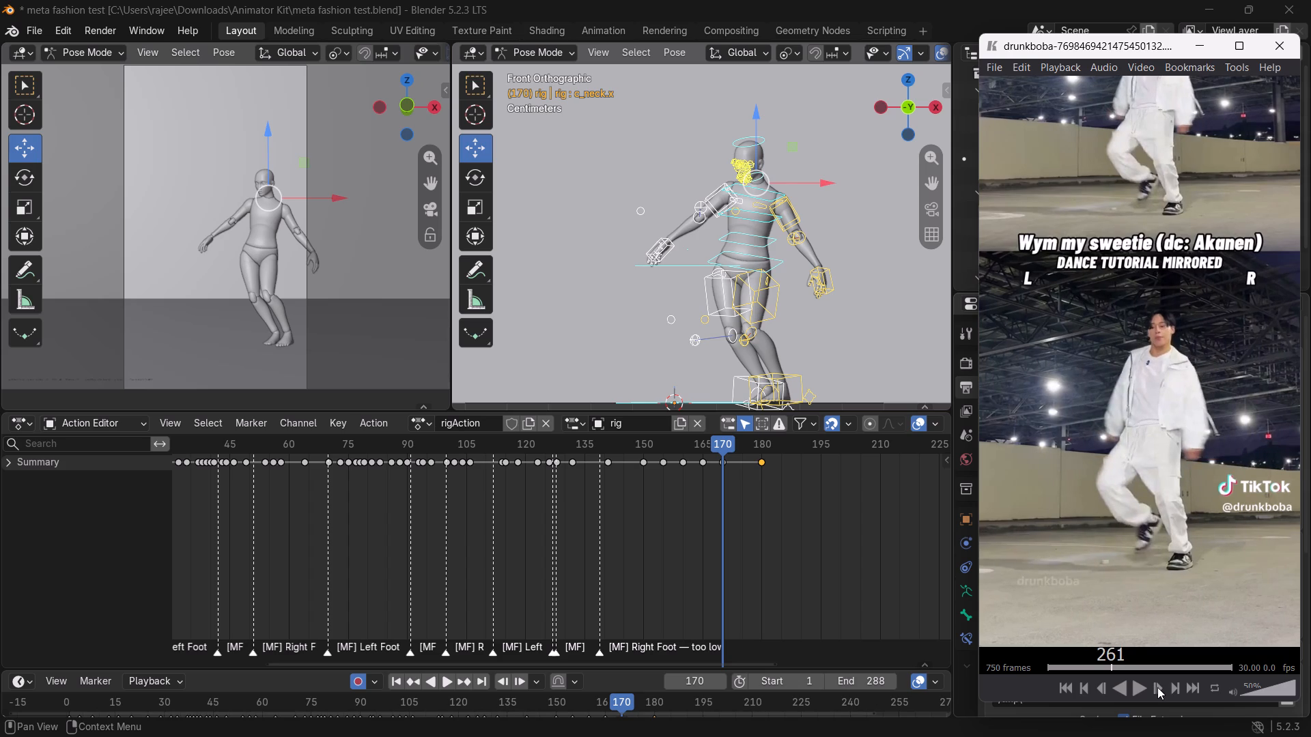
Switch to Blender, go to frame 175, and select the right foot IK control for moving.
{"action": "left_click_drag", "start_coordinate": [720, 448], "coordinate": [743, 464]}
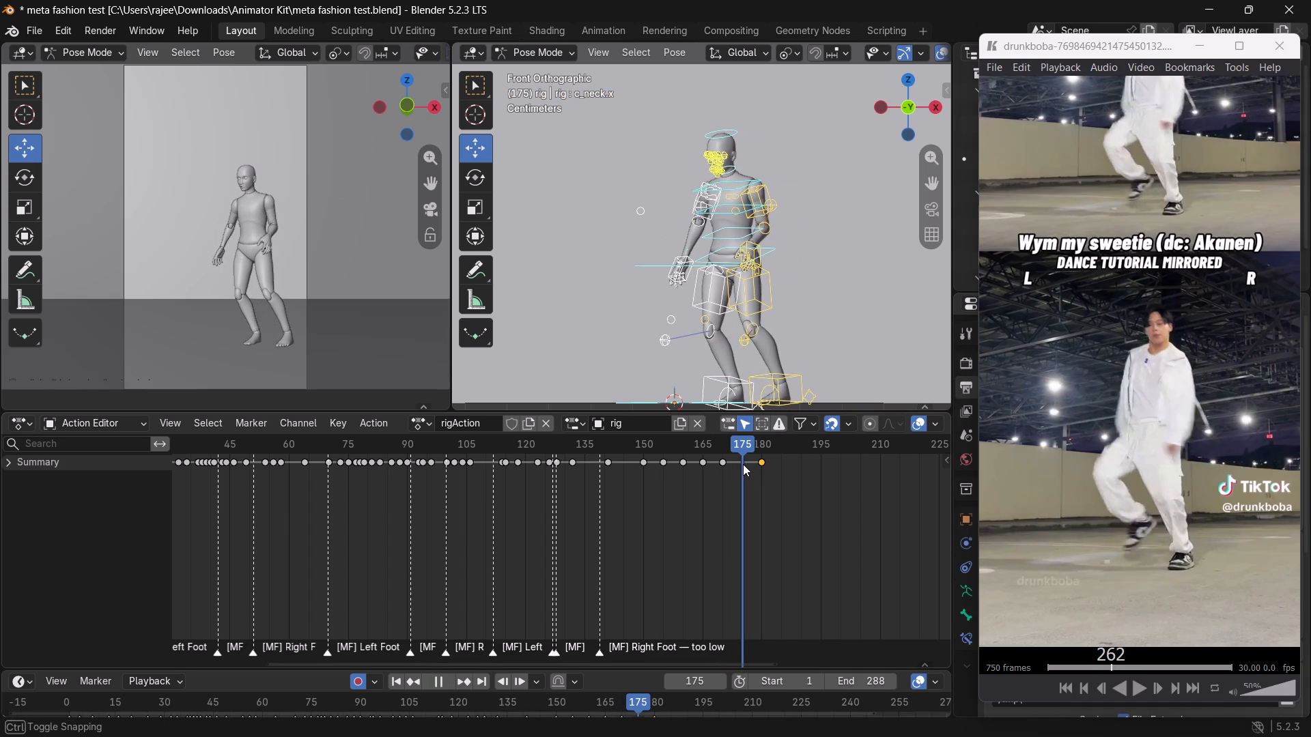
{"action": "left_click_drag", "start_coordinate": [743, 464], "coordinate": [744, 467]}
{"action": "left_click", "coordinate": [711, 381]}
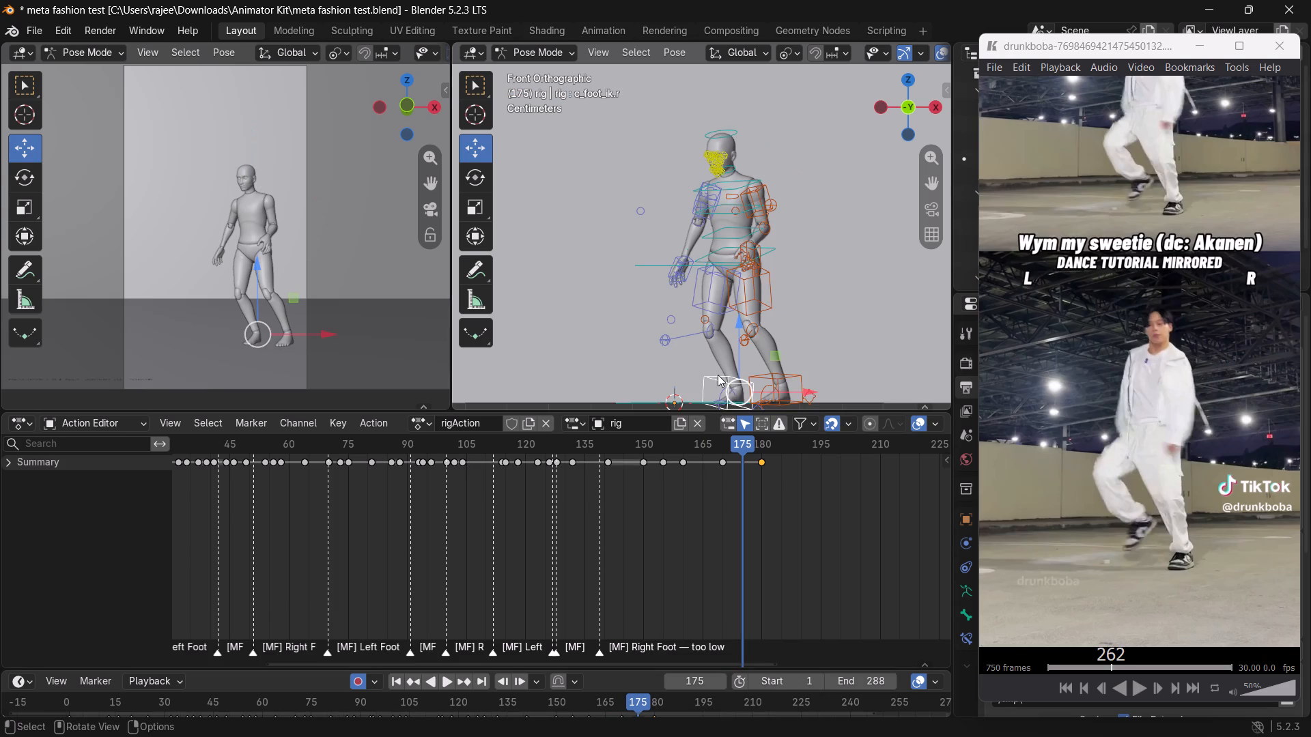
{"action": "key", "text": "w"}
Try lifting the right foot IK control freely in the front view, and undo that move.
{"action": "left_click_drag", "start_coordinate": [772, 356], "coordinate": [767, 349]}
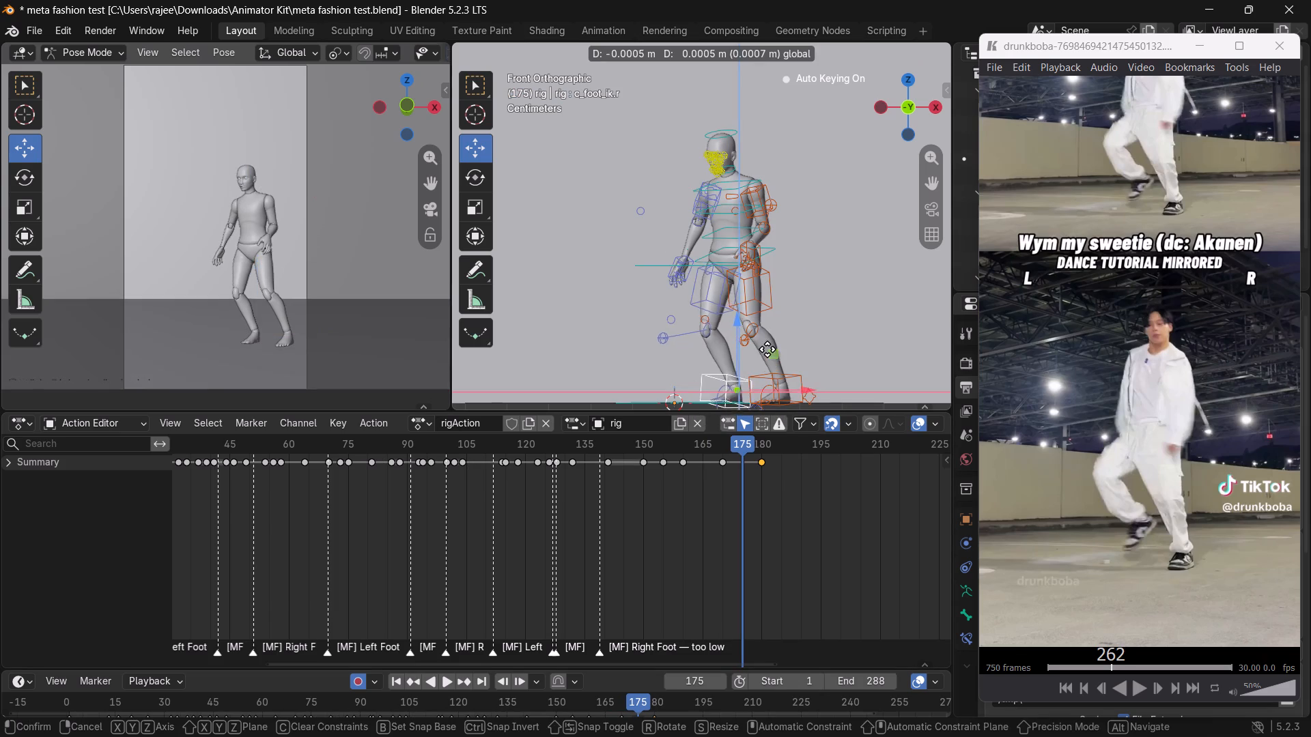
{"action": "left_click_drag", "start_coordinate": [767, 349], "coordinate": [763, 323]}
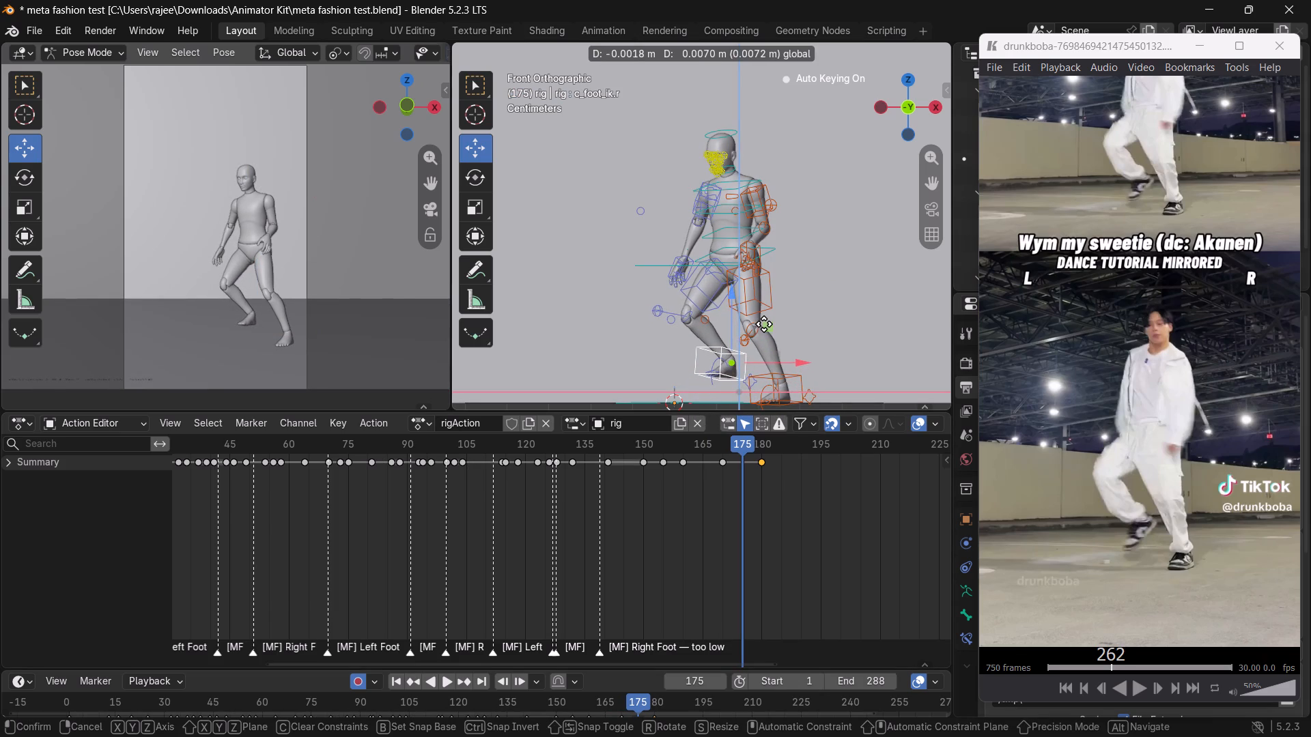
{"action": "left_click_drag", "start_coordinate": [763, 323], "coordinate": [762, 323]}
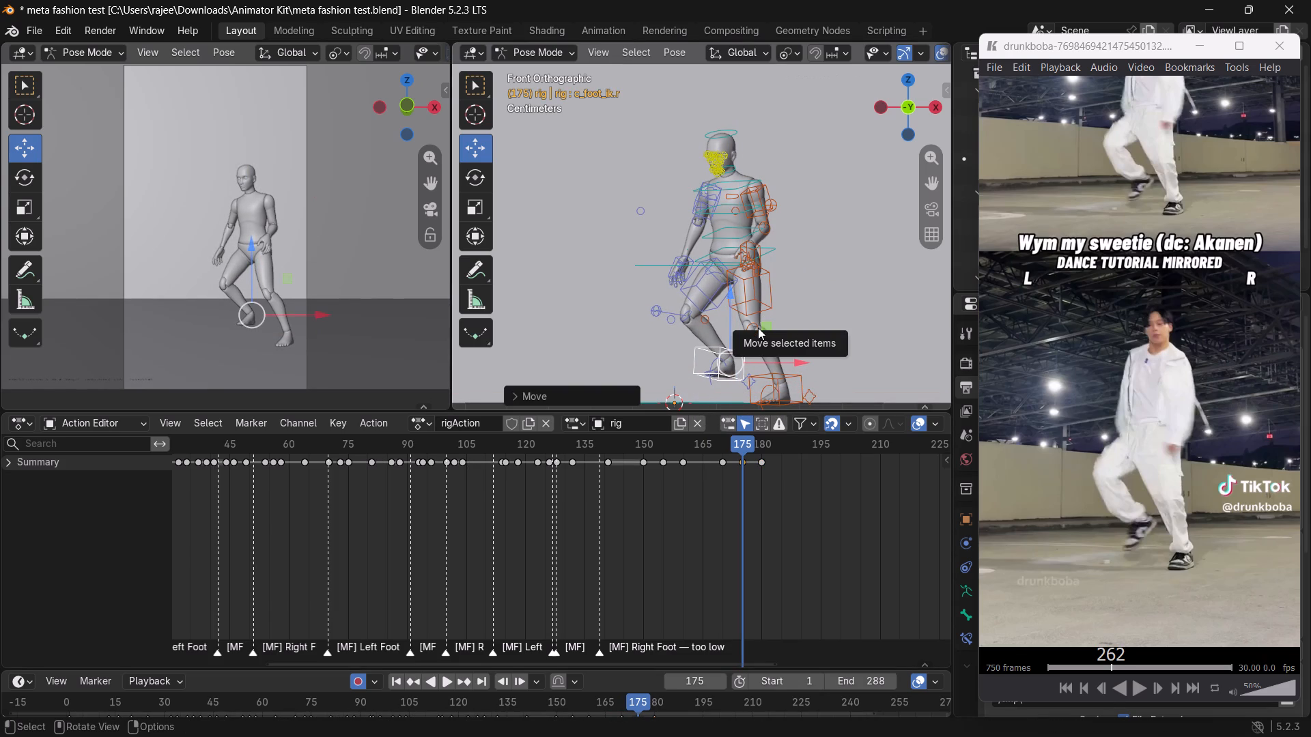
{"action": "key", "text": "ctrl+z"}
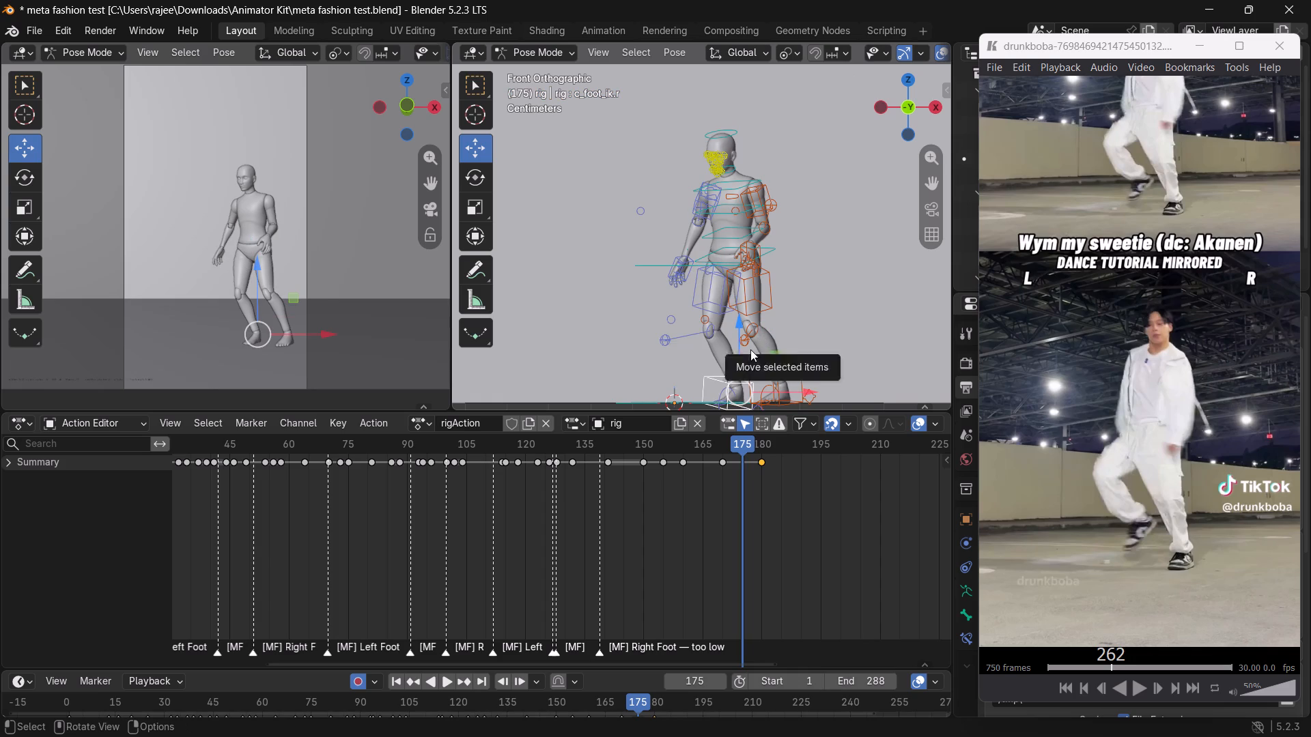
Raise the right foot IK control straight up along Global Z at frame 175.
{"action": "left_click_drag", "start_coordinate": [739, 328], "coordinate": [736, 293]}
Set the transform orientation to Local and rotate the right foot control about -40° around X and about -15° around Z.
{"action": "key", "text": "e"}
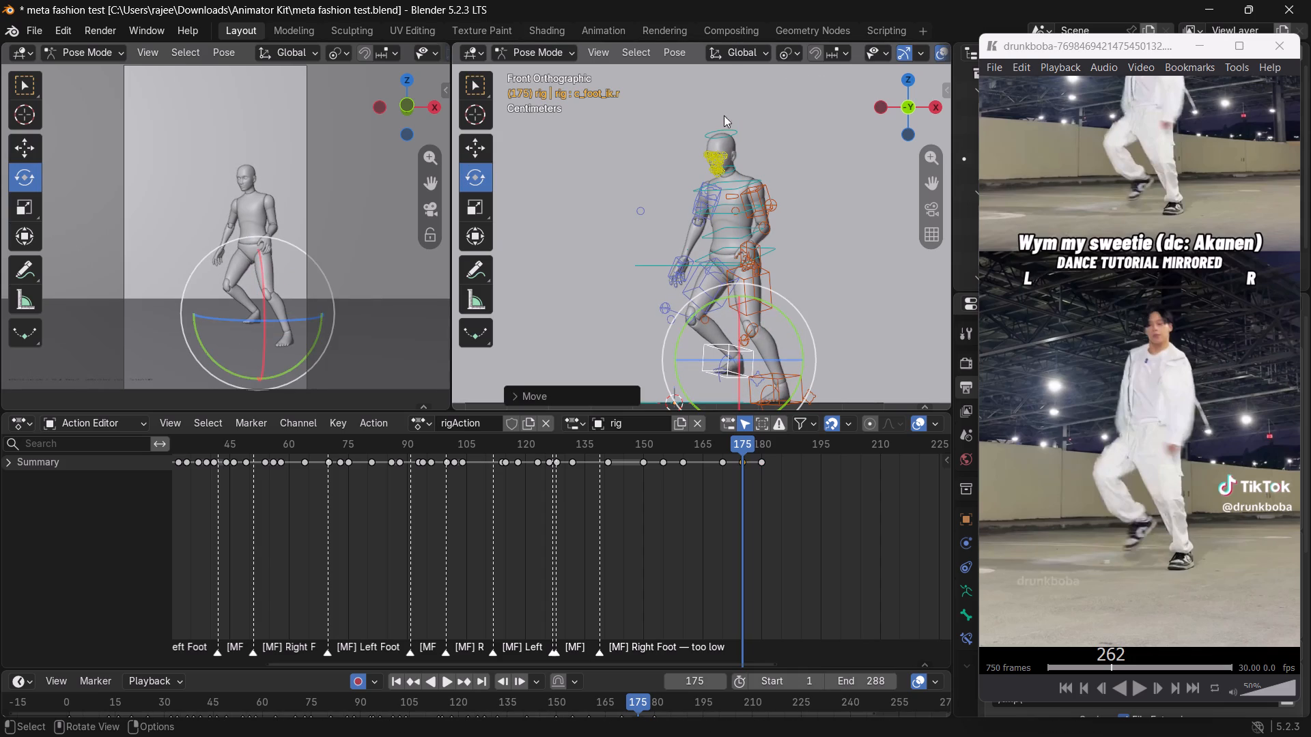
{"action": "left_click", "coordinate": [739, 49]}
{"action": "left_click", "coordinate": [726, 123]}
{"action": "left_click", "coordinate": [870, 190]}
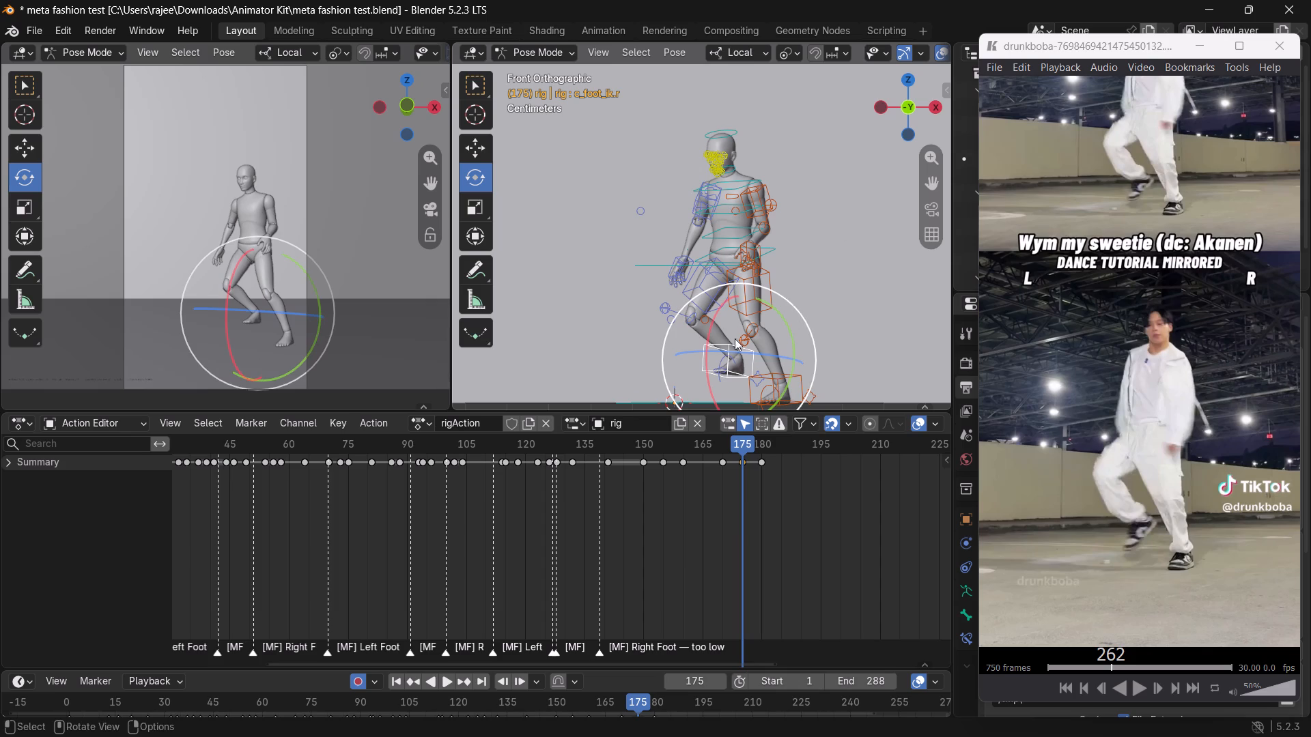
{"action": "left_click_drag", "start_coordinate": [710, 319], "coordinate": [708, 351]}
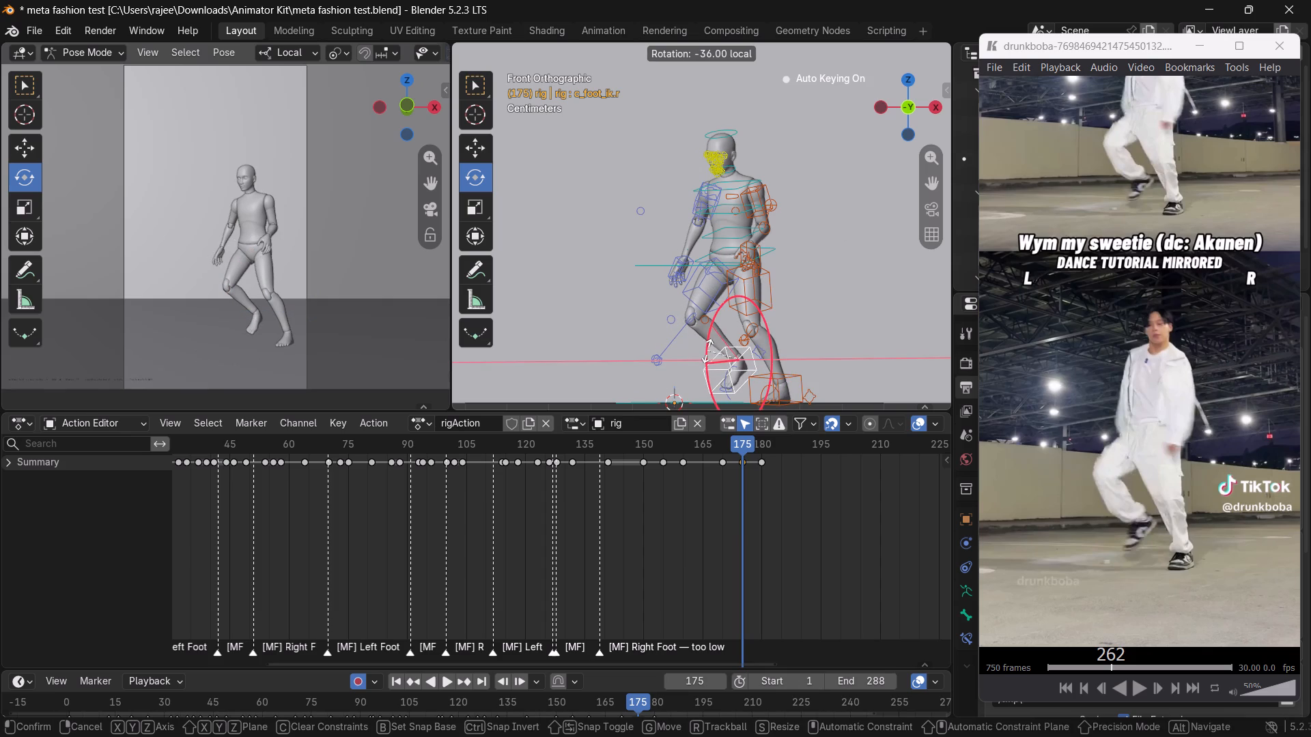
{"action": "left_click_drag", "start_coordinate": [708, 351], "coordinate": [707, 353]}
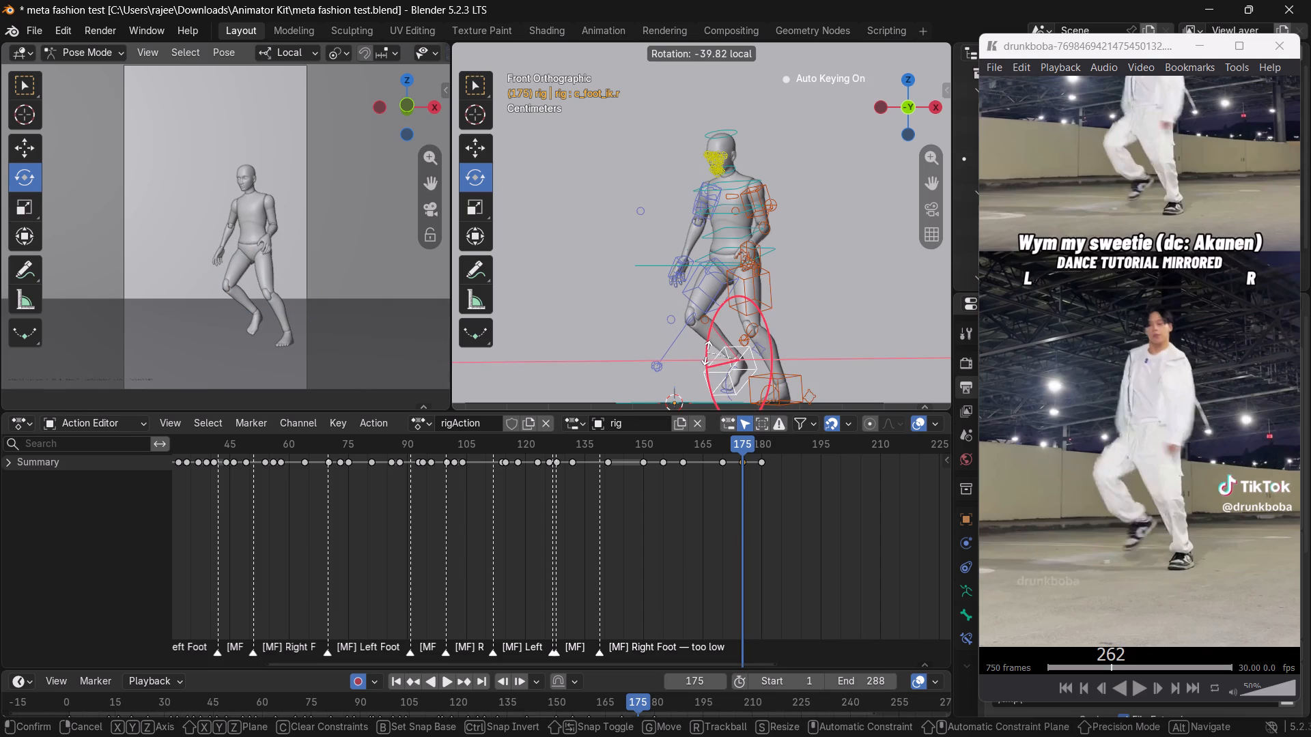
{"action": "left_click_drag", "start_coordinate": [707, 353], "coordinate": [707, 353]}
{"action": "left_click_drag", "start_coordinate": [707, 353], "coordinate": [705, 342]}
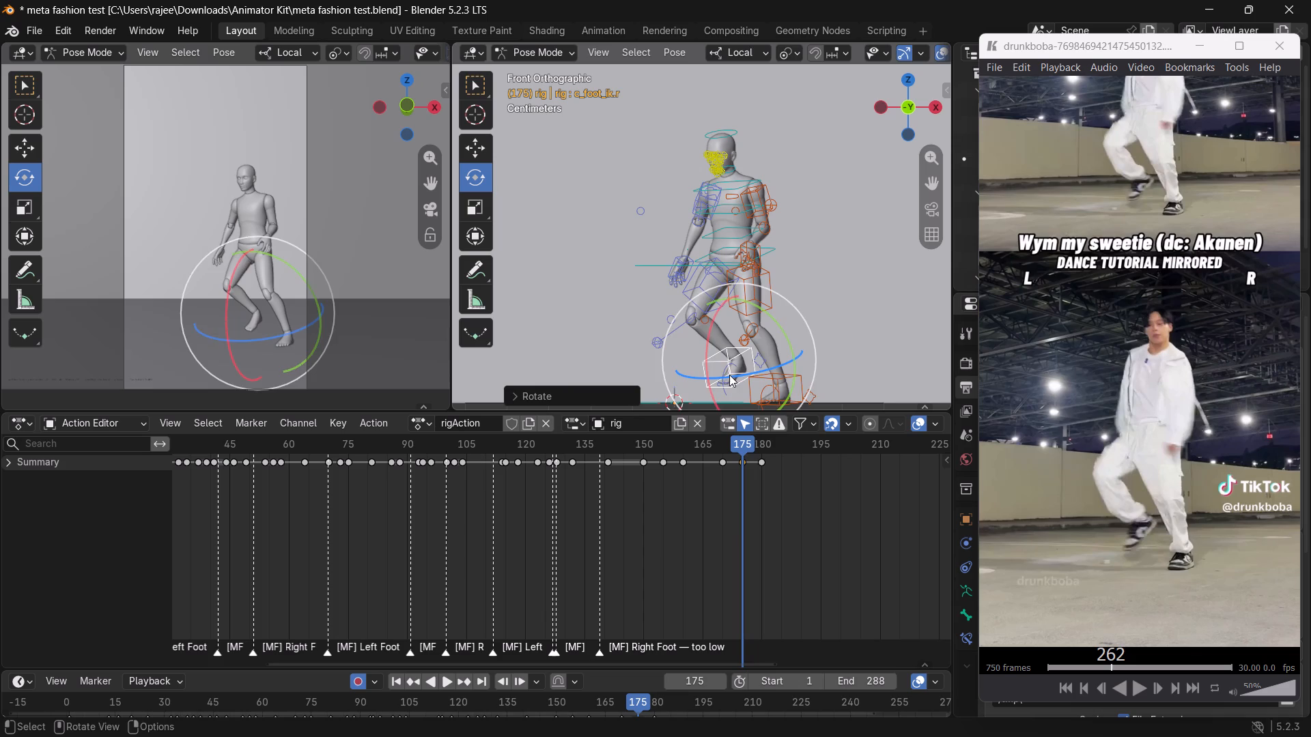
{"action": "left_click_drag", "start_coordinate": [727, 375], "coordinate": [715, 374]}
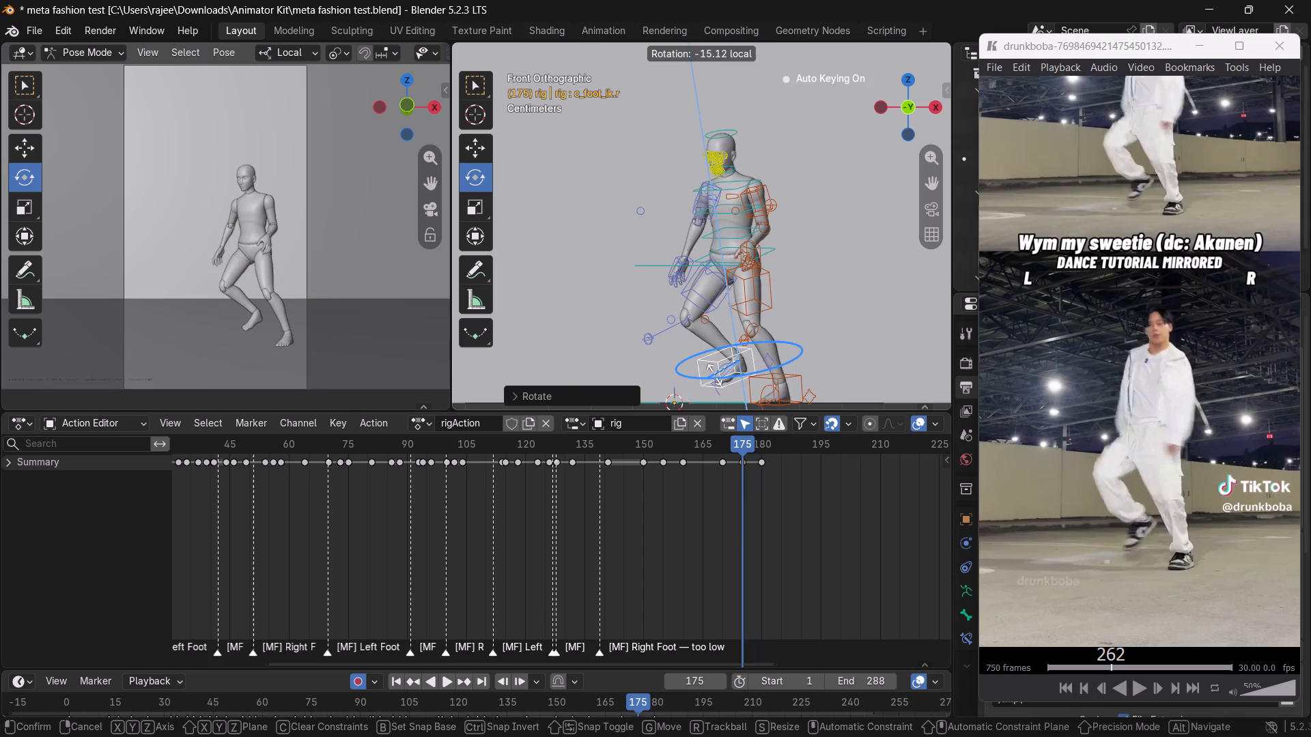
{"action": "left_click_drag", "start_coordinate": [715, 374], "coordinate": [718, 374]}
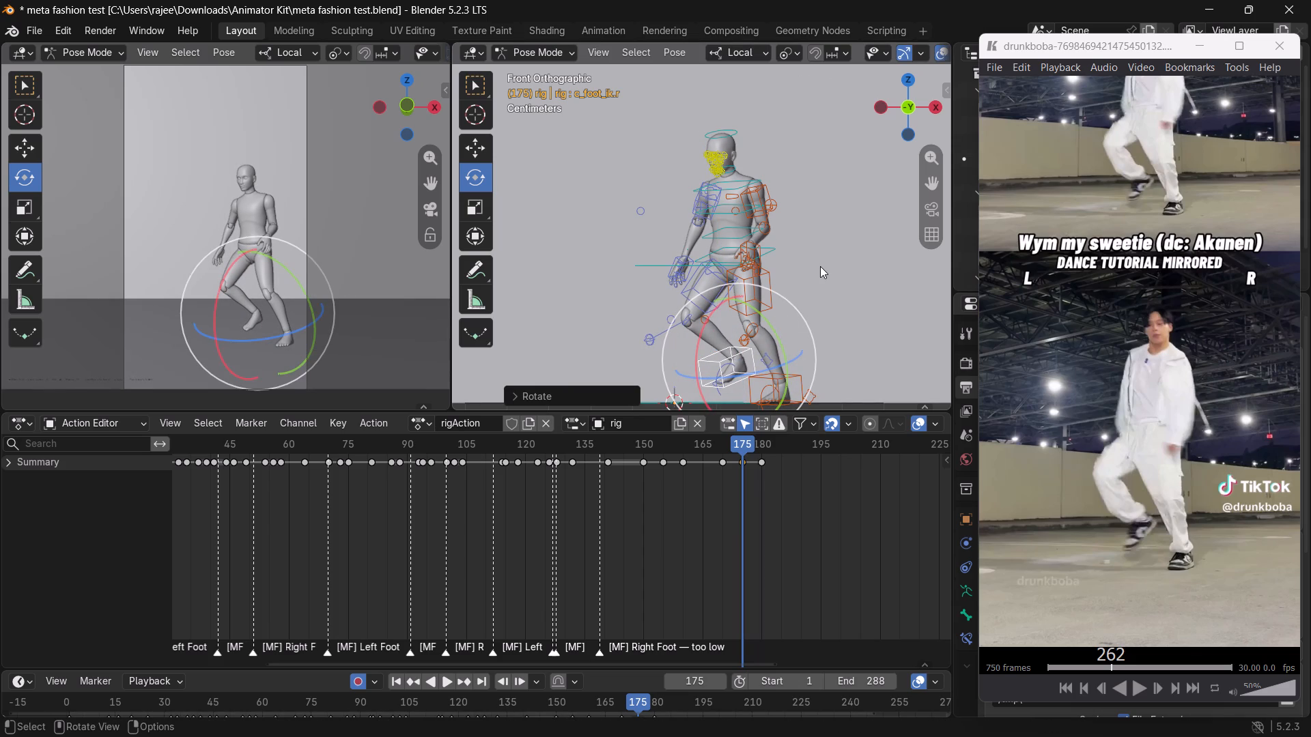
Select the left hand IK control, set the transform orientation to Global, and lower the hand along Z beside the thigh.
{"action": "left_click", "coordinate": [810, 231]}
{"action": "left_click", "coordinate": [742, 245]}
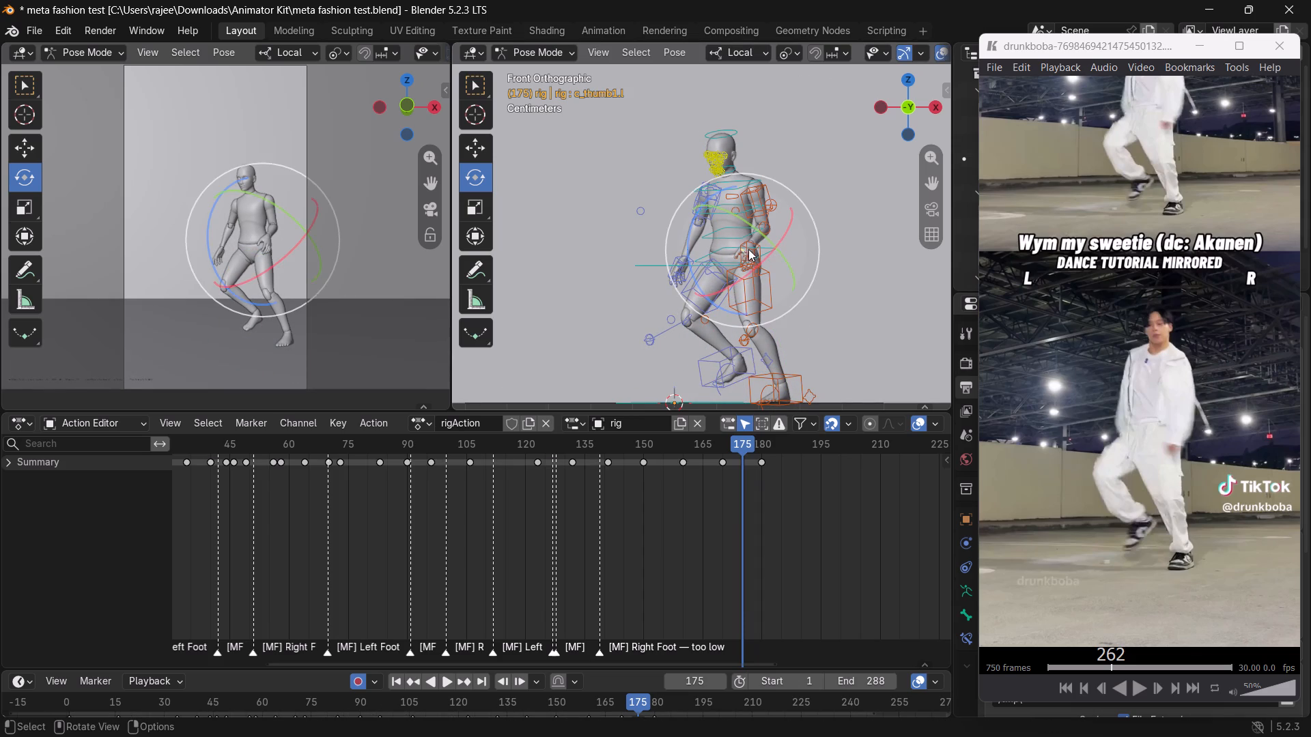
{"action": "left_click", "coordinate": [748, 247]}
{"action": "key", "text": "w"}
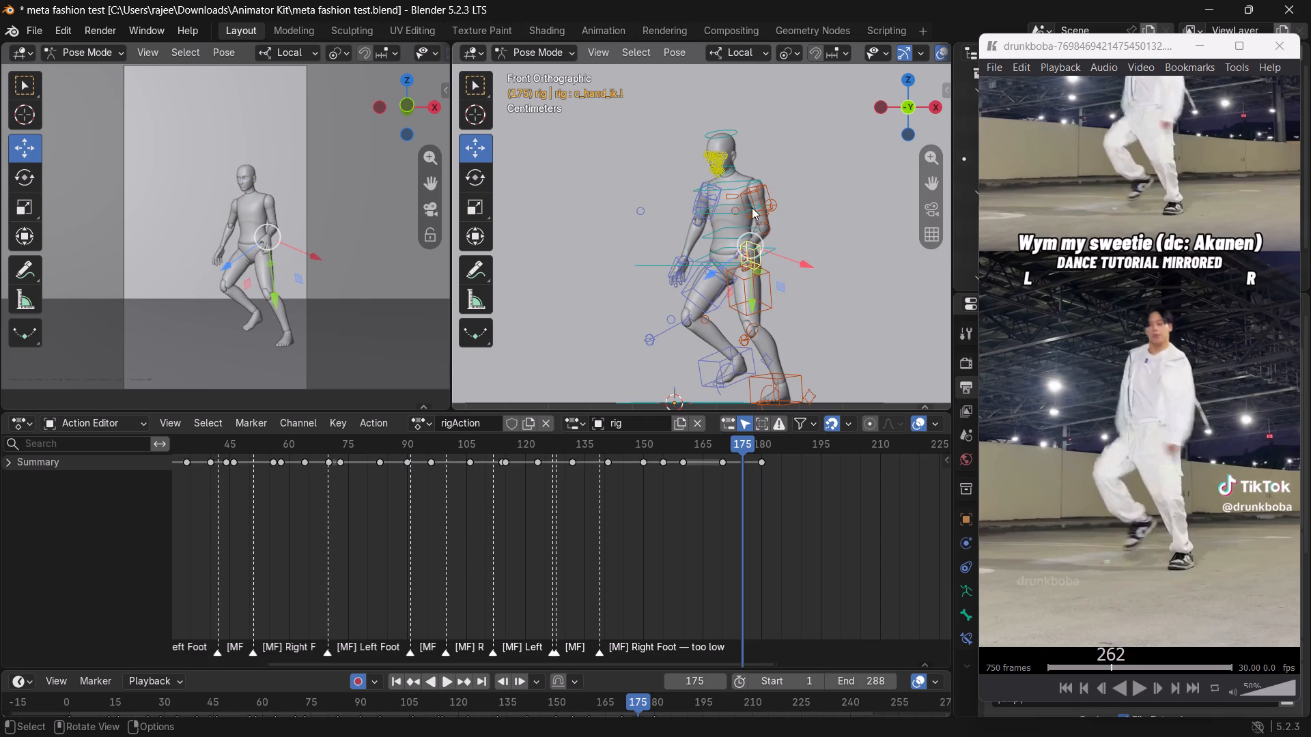
{"action": "left_click", "coordinate": [742, 60]}
{"action": "left_click", "coordinate": [727, 105]}
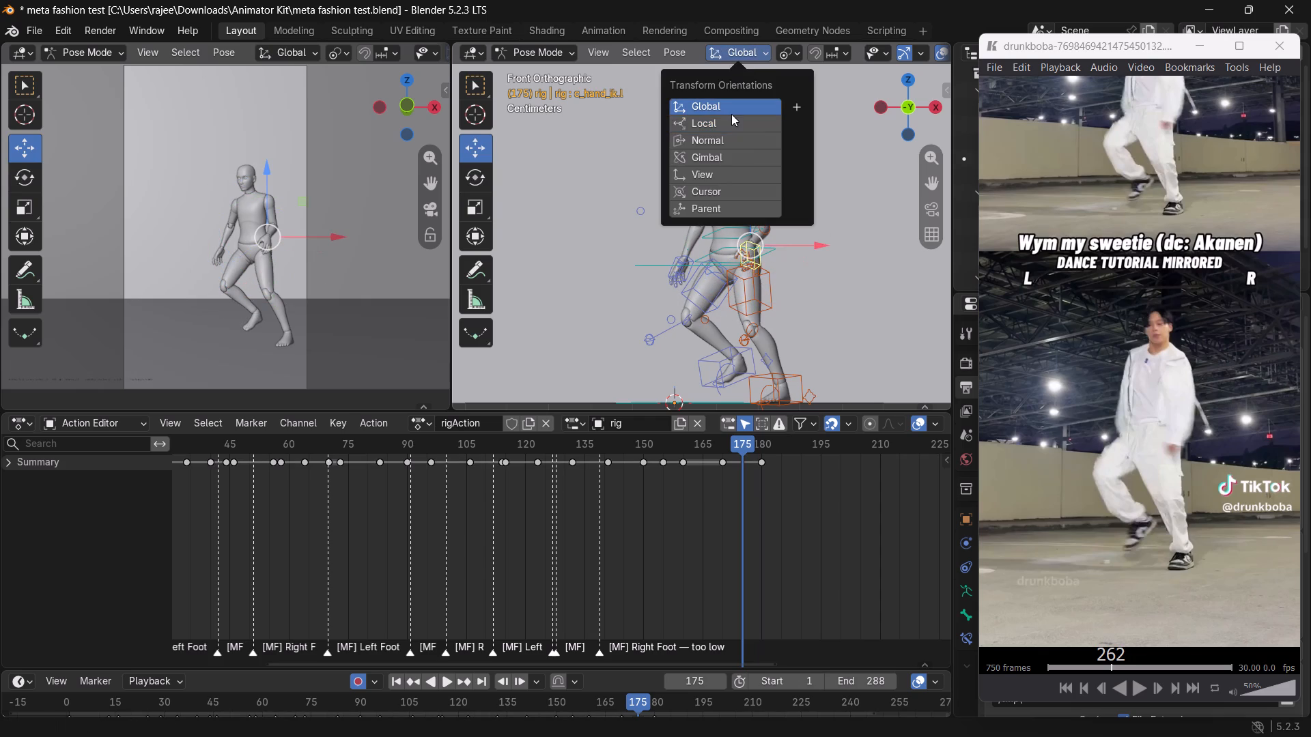
{"action": "left_click_drag", "start_coordinate": [840, 268], "coordinate": [833, 268]}
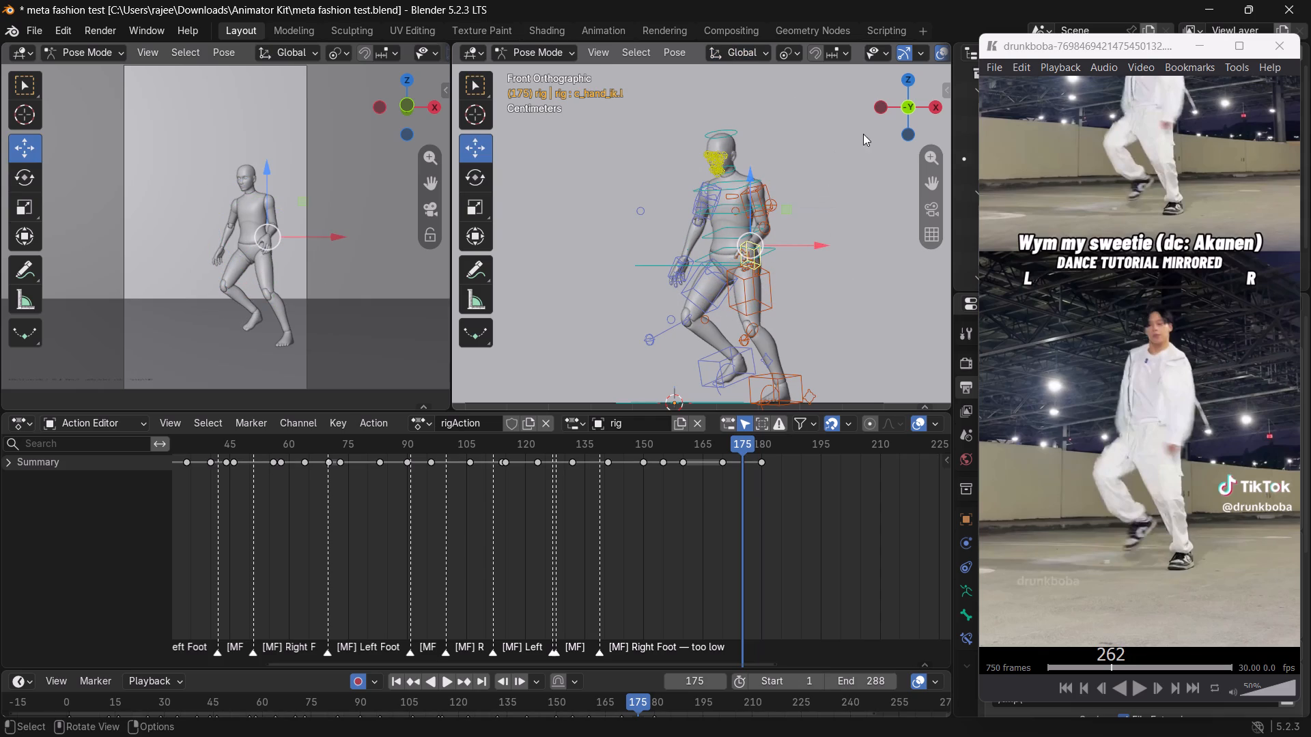
{"action": "left_click_drag", "start_coordinate": [875, 106], "coordinate": [929, 118]}
{"action": "left_click_drag", "start_coordinate": [803, 187], "coordinate": [803, 192]}
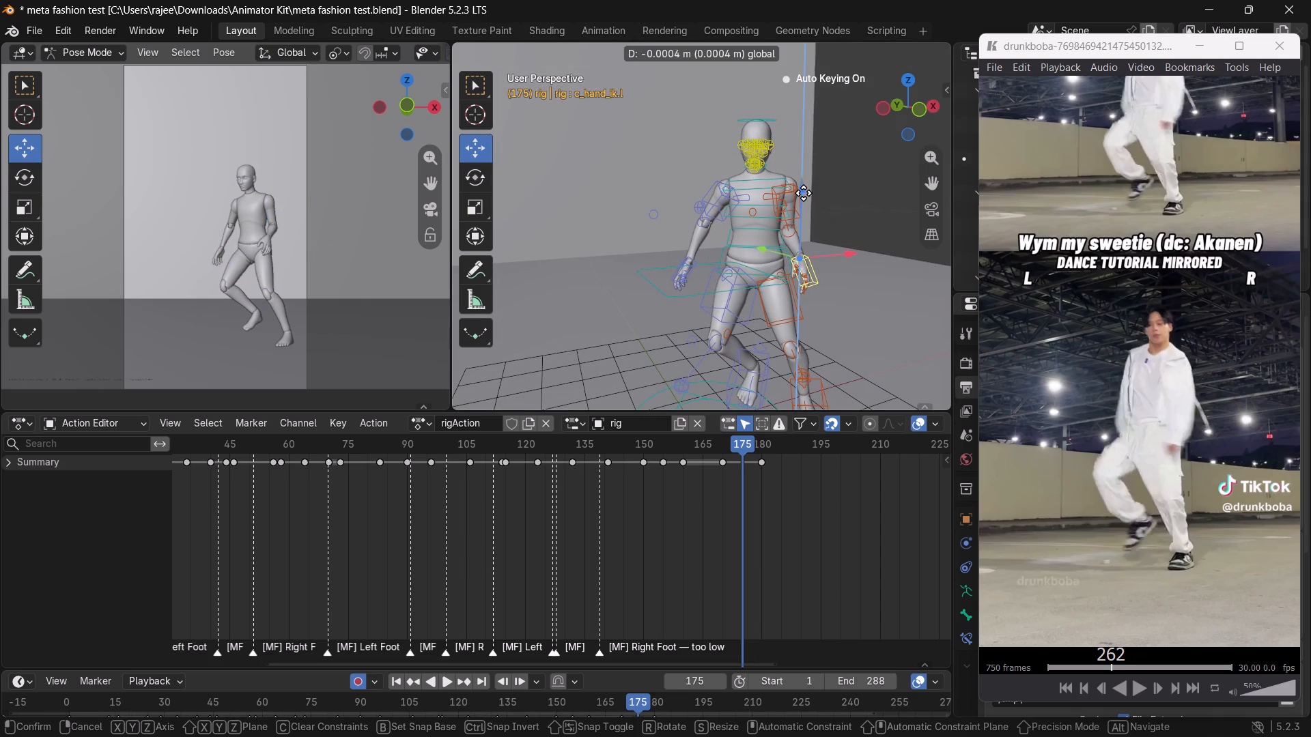
{"action": "left_click_drag", "start_coordinate": [803, 192], "coordinate": [806, 216]}
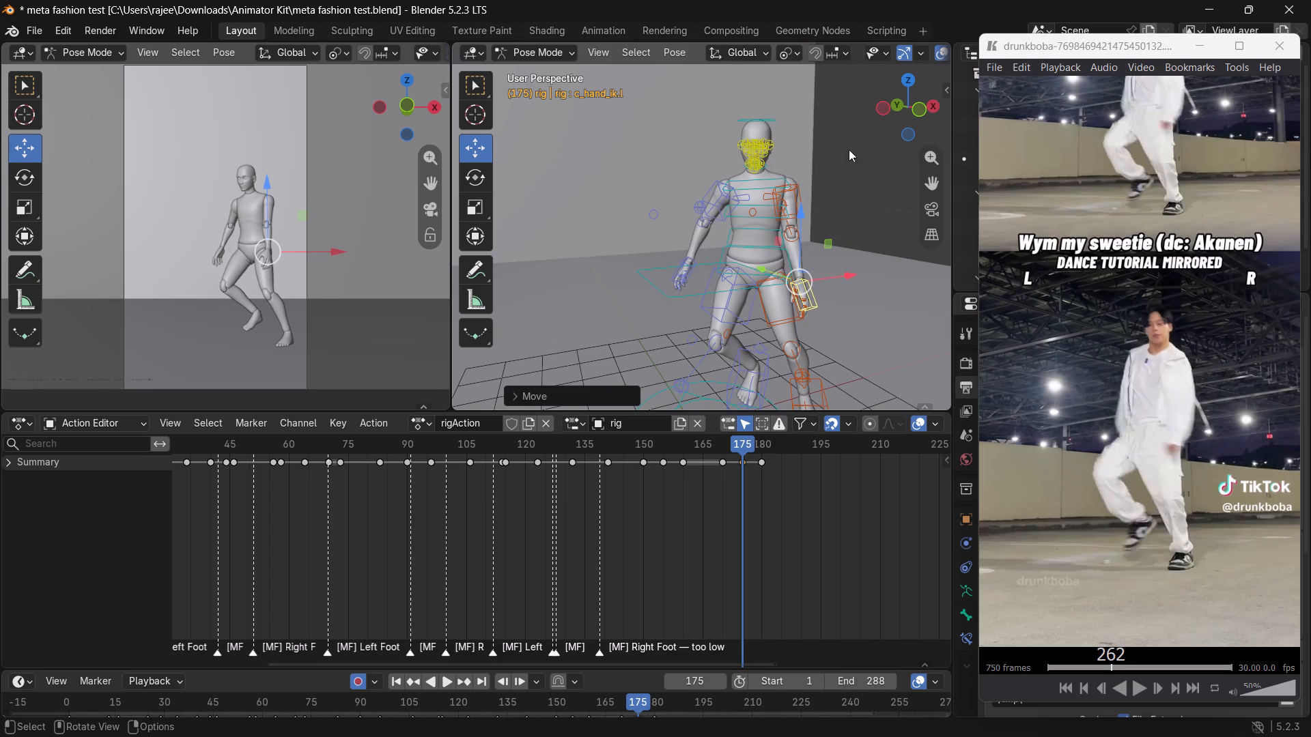
Select the left arm pole control and reposition it along Global Y and X so the elbow points outward from the body.
{"action": "left_click", "coordinate": [918, 116]}
{"action": "scroll", "coordinate": [748, 251], "scroll_direction": "up", "scroll_amount": 2}
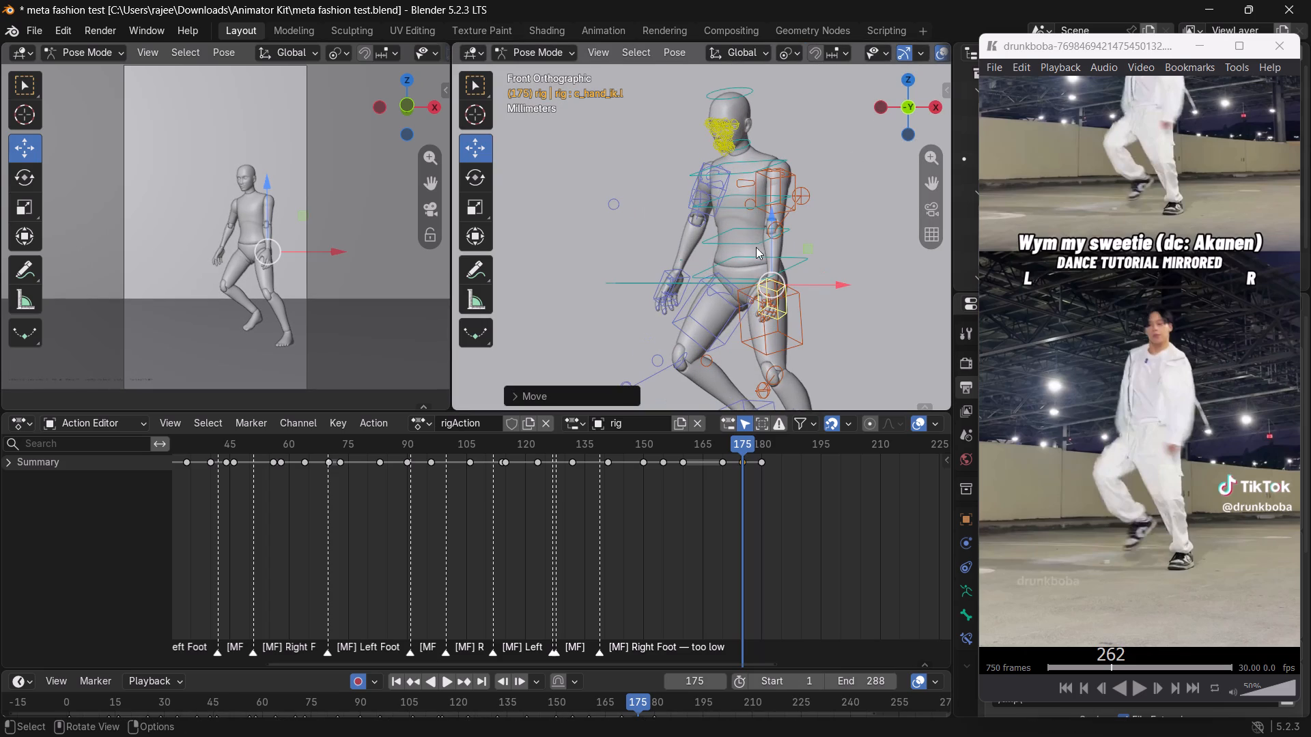
{"action": "middle_click_drag", "start_coordinate": [793, 235], "coordinate": [745, 242]}
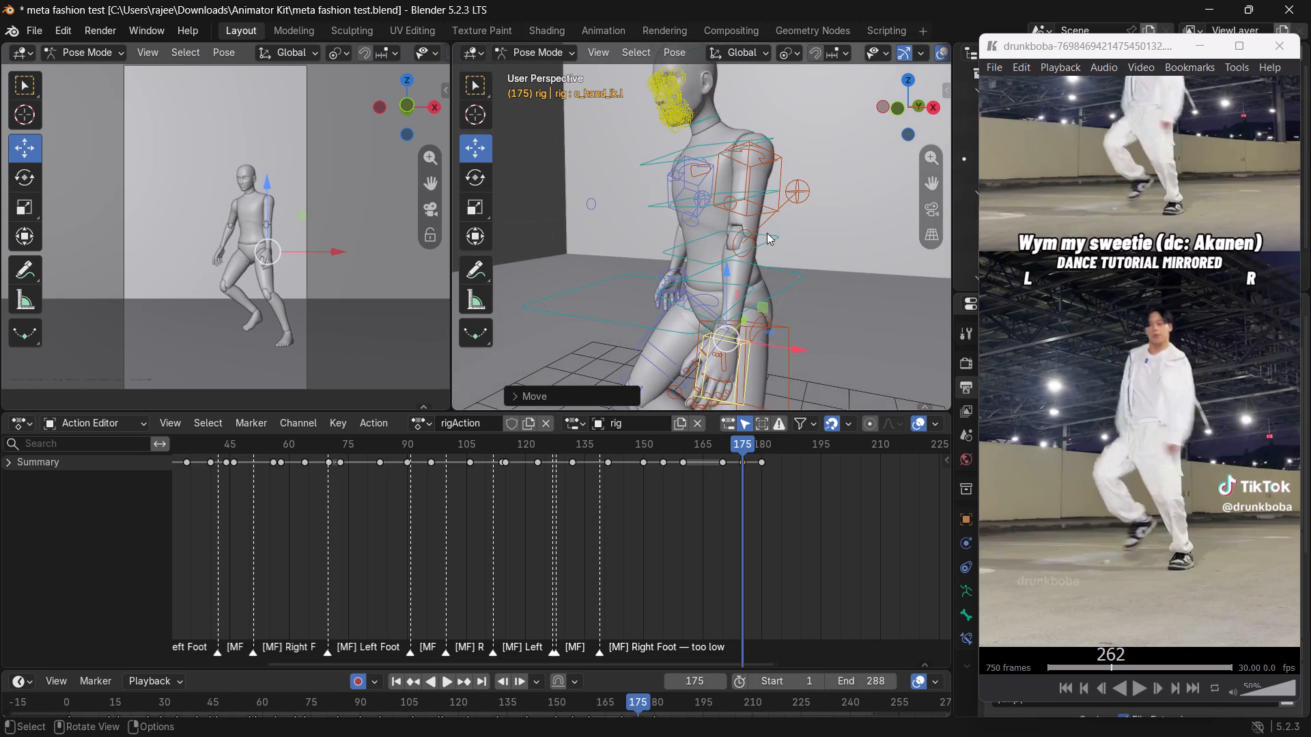
{"action": "left_click", "coordinate": [804, 184]}
{"action": "middle_click_drag", "start_coordinate": [805, 233], "coordinate": [810, 257]}
{"action": "scroll", "coordinate": [810, 259], "scroll_direction": "down", "scroll_amount": 2}
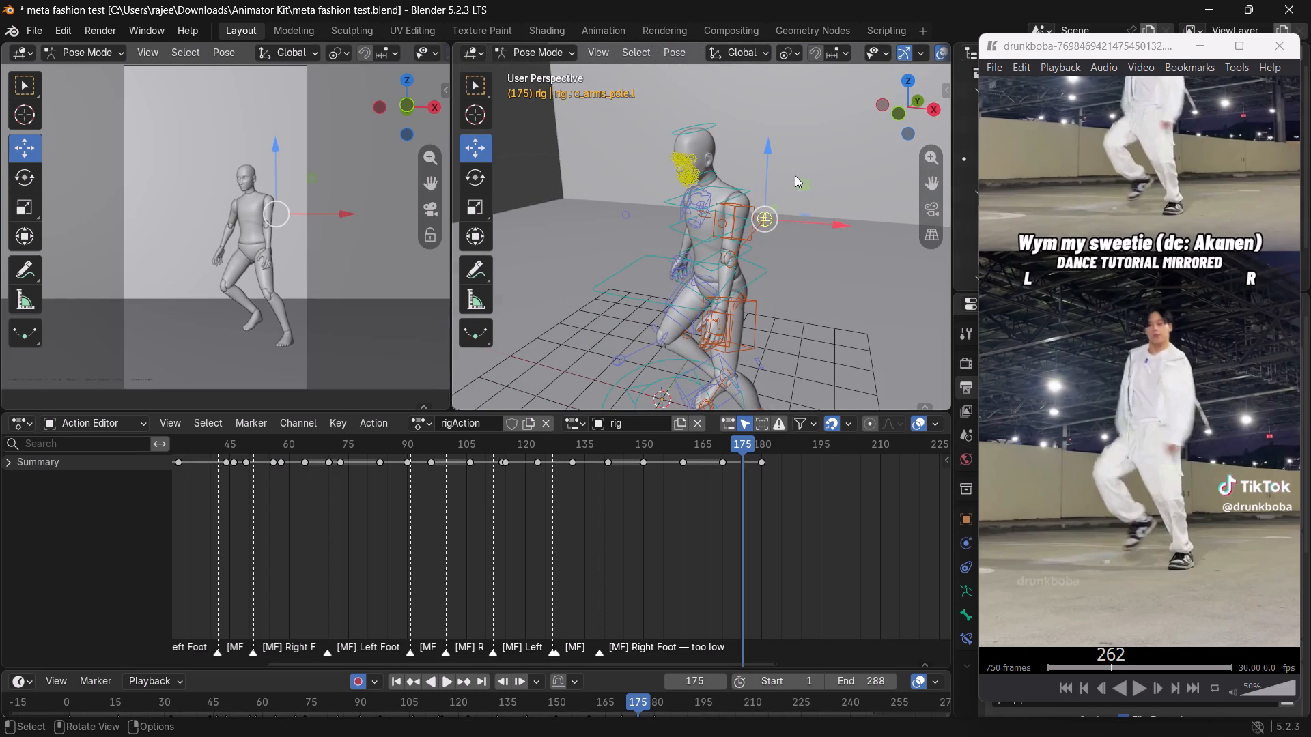
{"action": "middle_click_drag", "start_coordinate": [808, 212], "coordinate": [787, 235]}
{"action": "scroll", "coordinate": [787, 235], "scroll_direction": "down", "scroll_amount": 1}
{"action": "left_click_drag", "start_coordinate": [771, 218], "coordinate": [751, 268]}
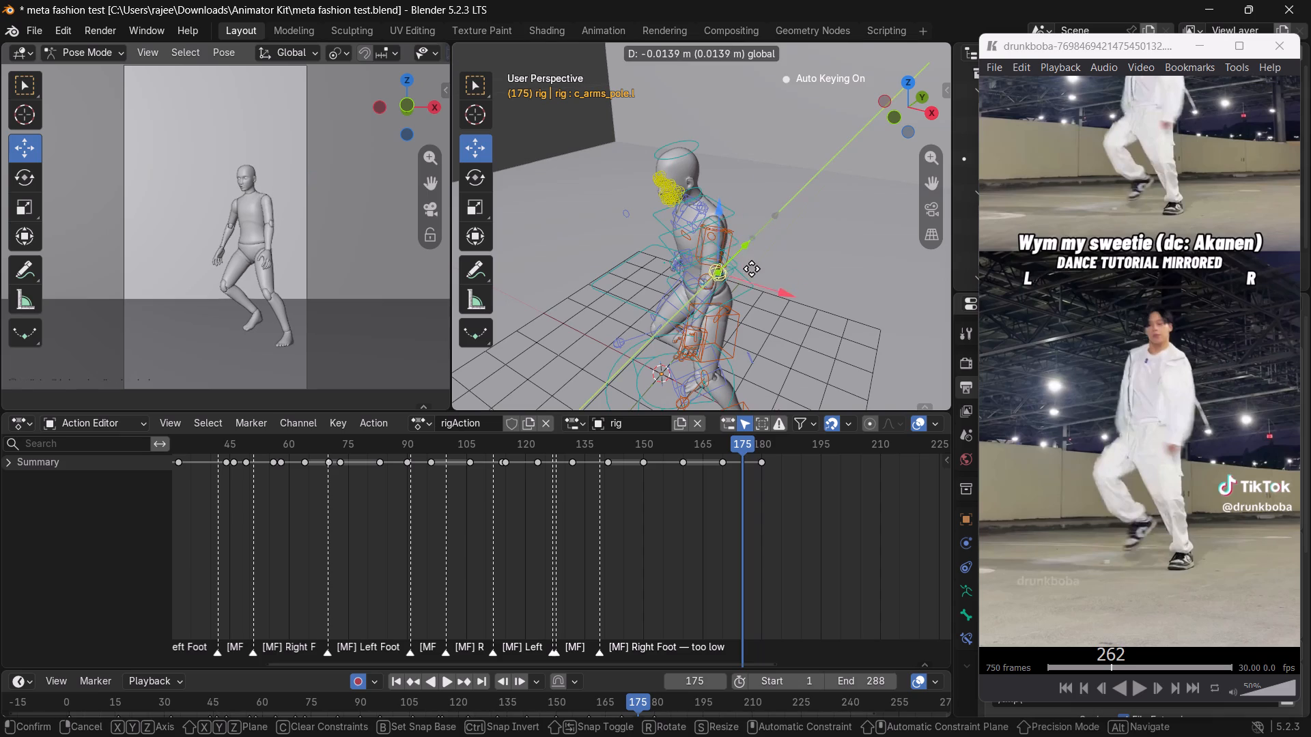
{"action": "left_click_drag", "start_coordinate": [751, 268], "coordinate": [765, 270]}
{"action": "left_click_drag", "start_coordinate": [760, 270], "coordinate": [792, 284]}
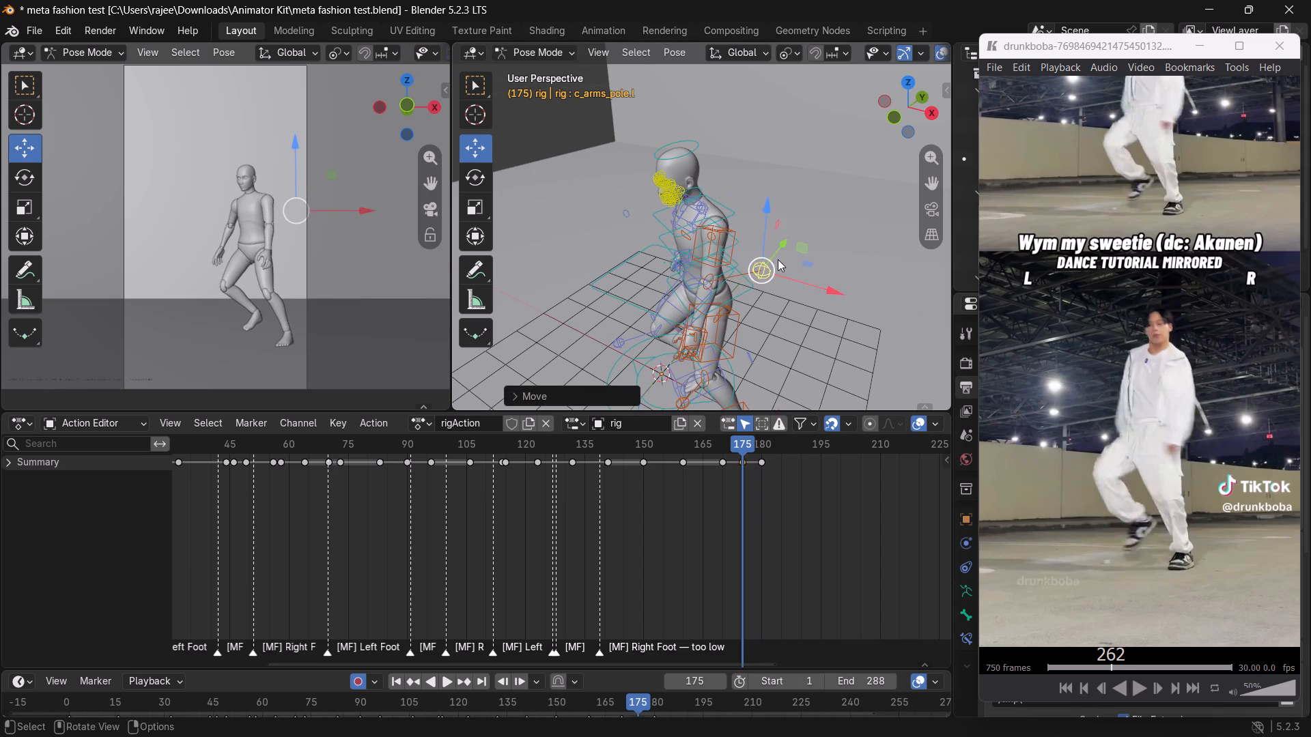
{"action": "left_click_drag", "start_coordinate": [776, 252], "coordinate": [775, 285]}
Select the left hand IK control again and adjust its height along Global Z from the front view.
{"action": "left_click", "coordinate": [886, 123]}
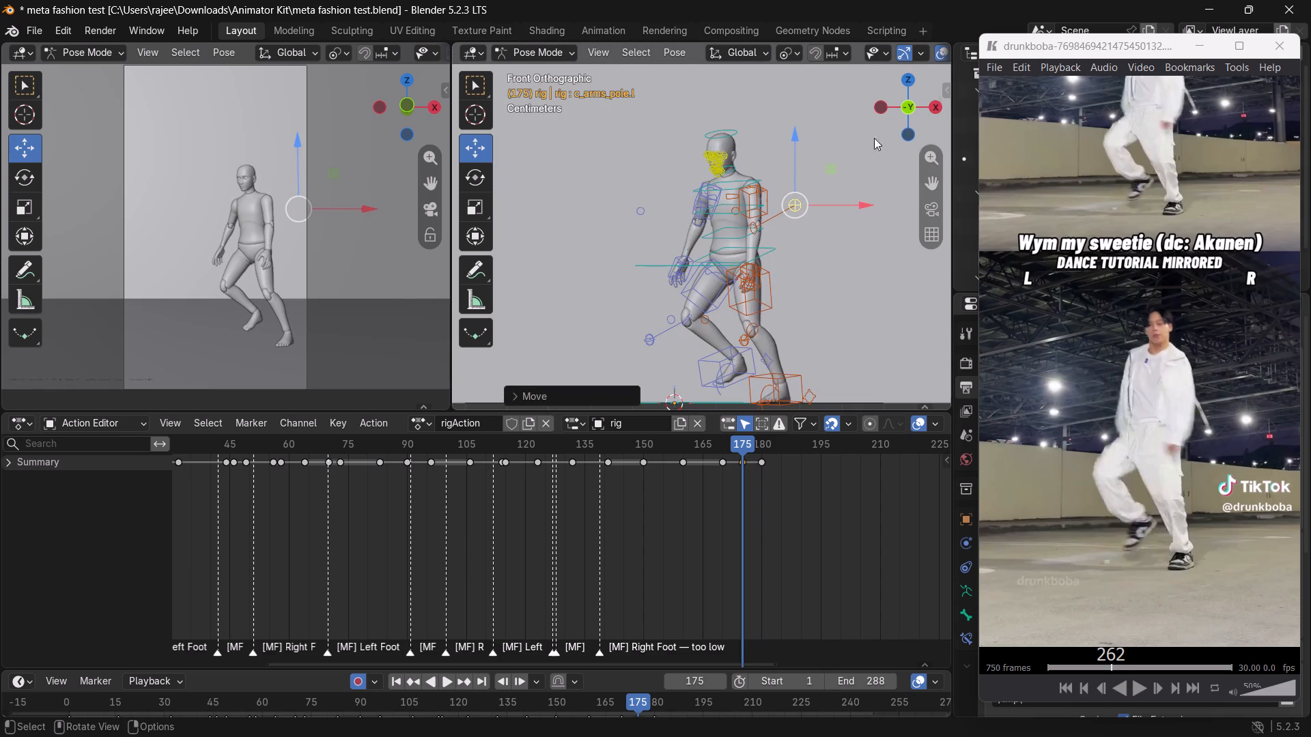
{"action": "middle_click_drag", "start_coordinate": [820, 220], "coordinate": [817, 227]}
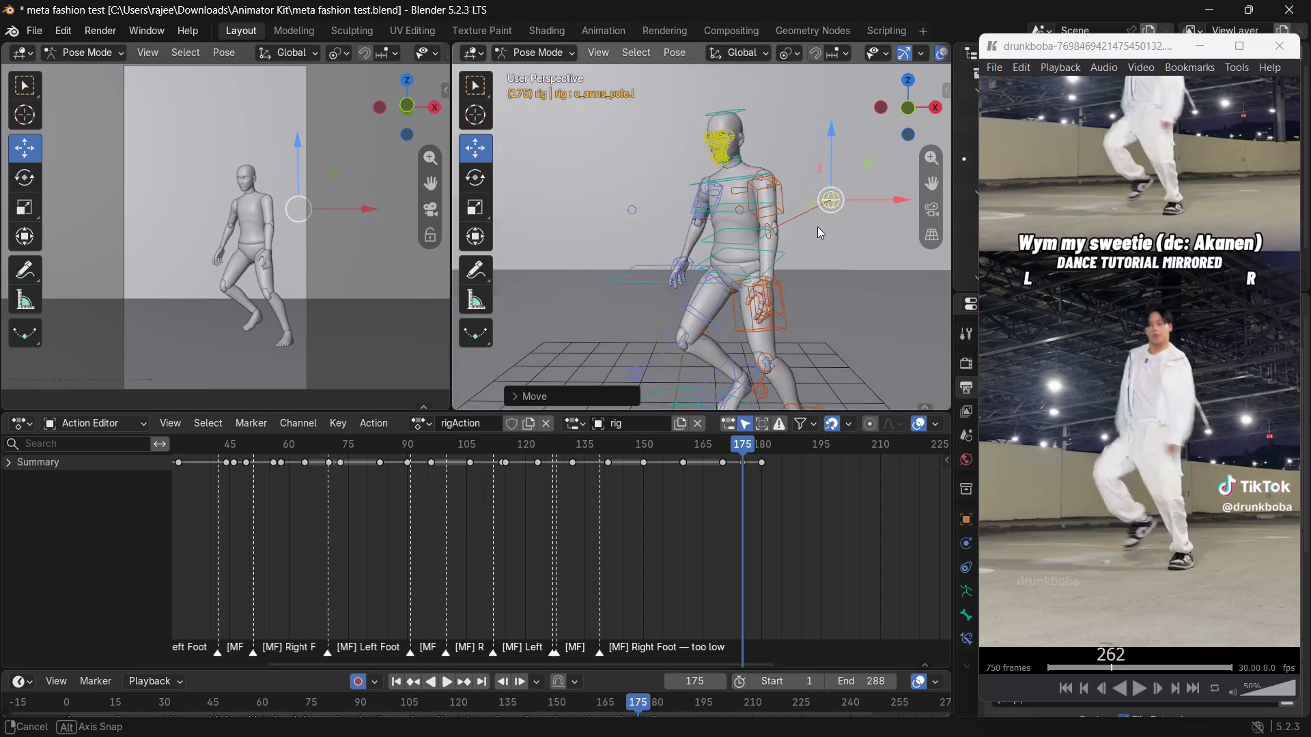
{"action": "middle_click_drag", "start_coordinate": [817, 227], "coordinate": [818, 227]}
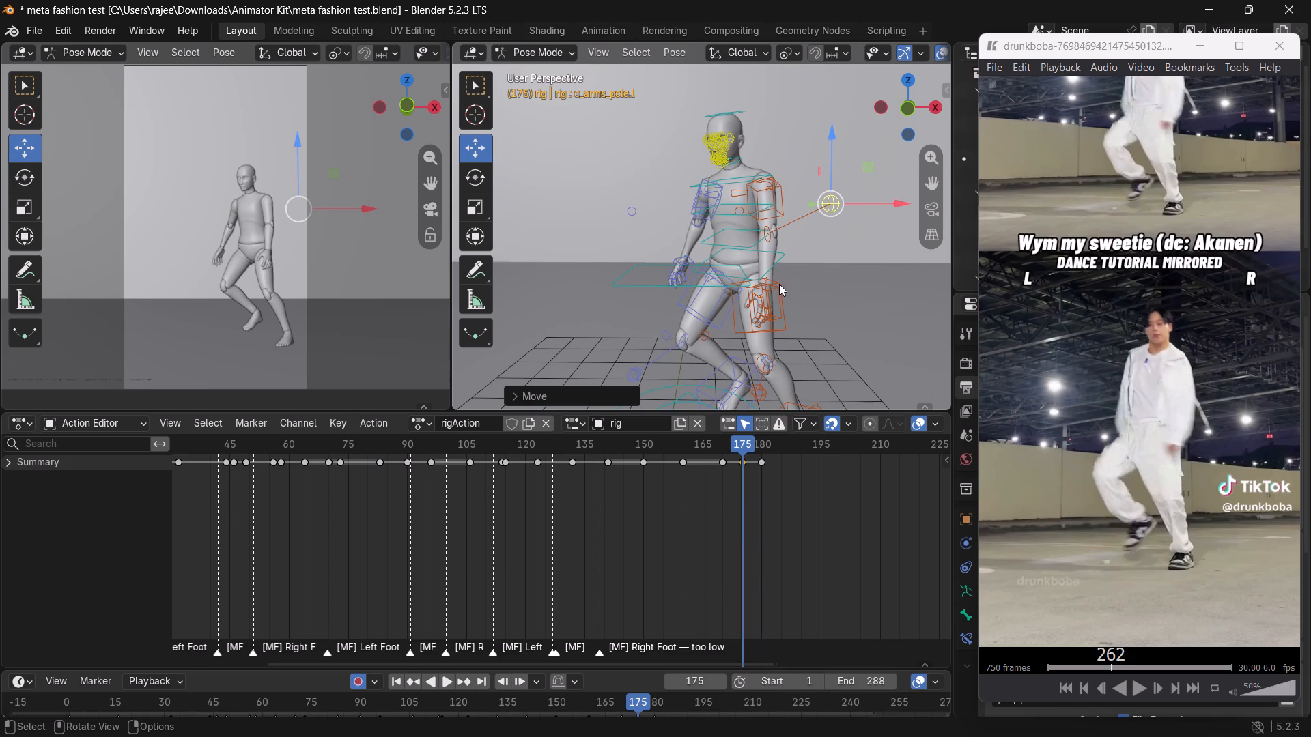
{"action": "left_click", "coordinate": [907, 111]}
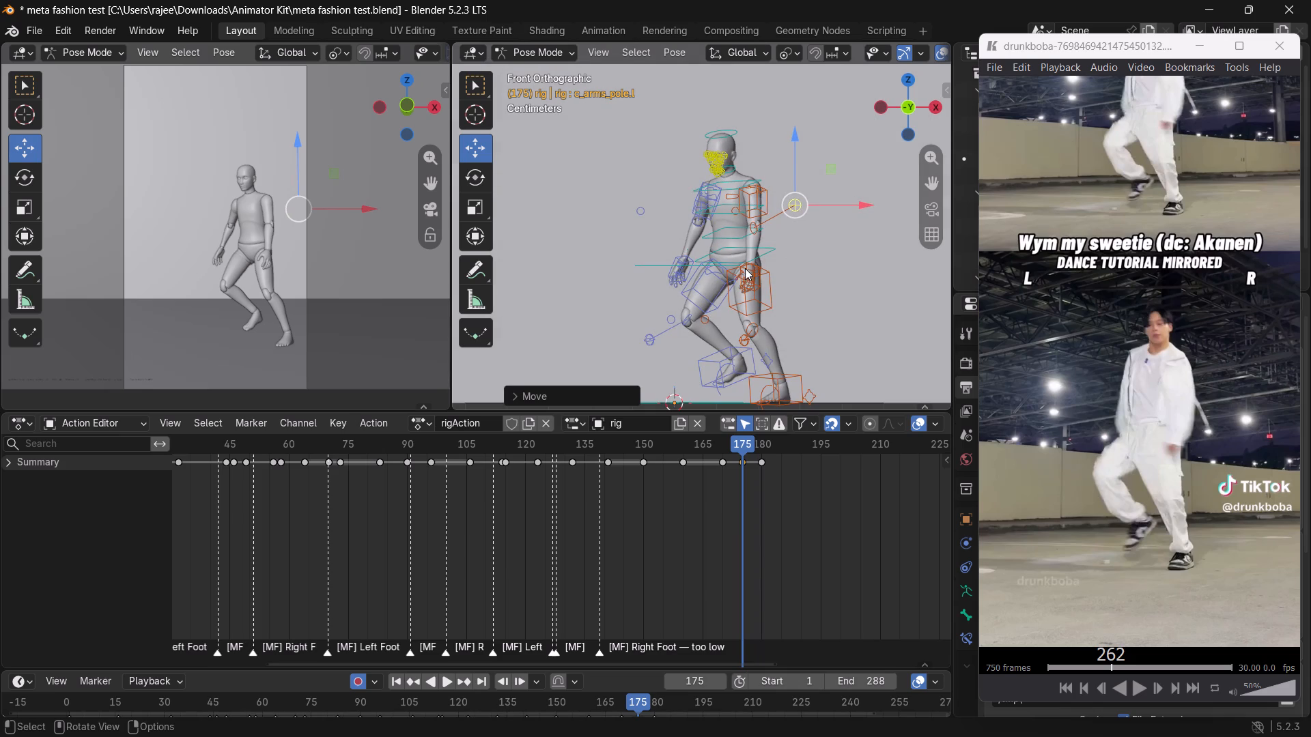
{"action": "left_click", "coordinate": [745, 268]}
{"action": "scroll", "coordinate": [763, 273], "scroll_direction": "up", "scroll_amount": 2}
{"action": "left_click", "coordinate": [768, 237]}
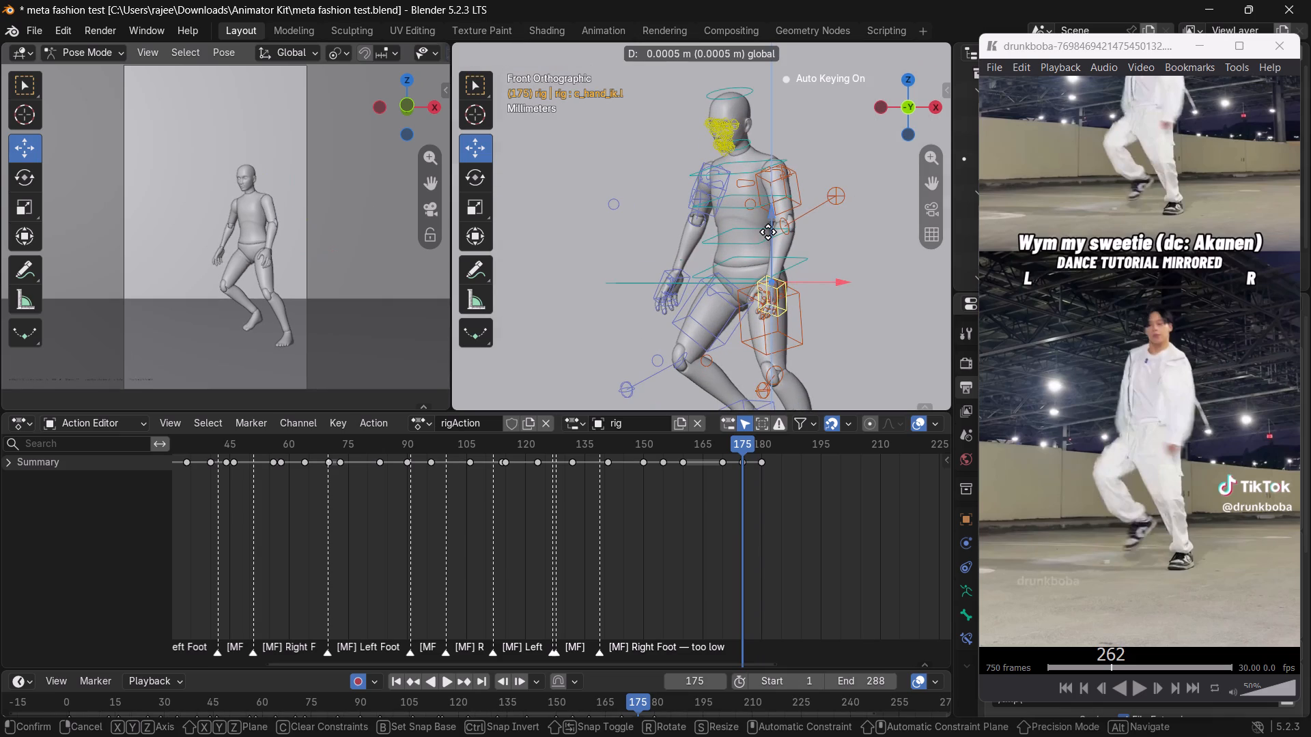
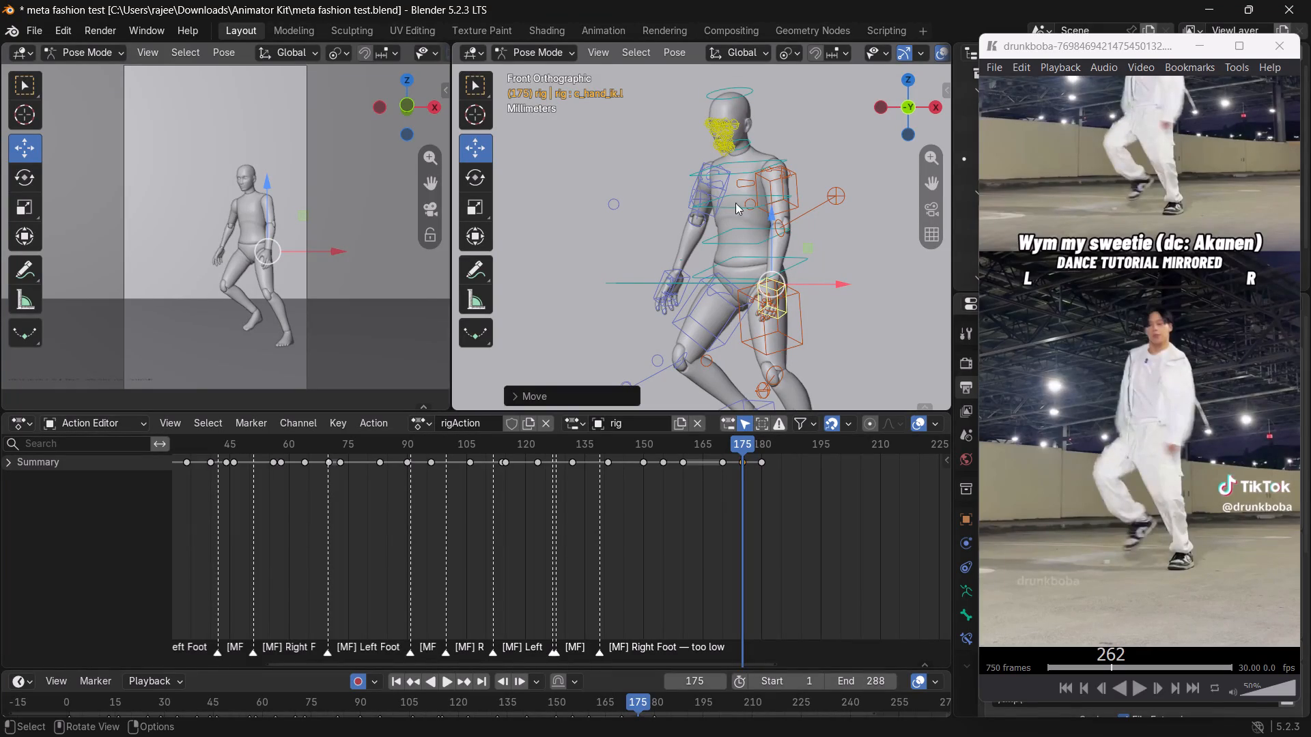
Select the right hand IK control and move it inward in the Global XZ plane, in front of the right thigh.
{"action": "left_click", "coordinate": [668, 270]}
{"action": "left_click_drag", "start_coordinate": [711, 237], "coordinate": [720, 240]}
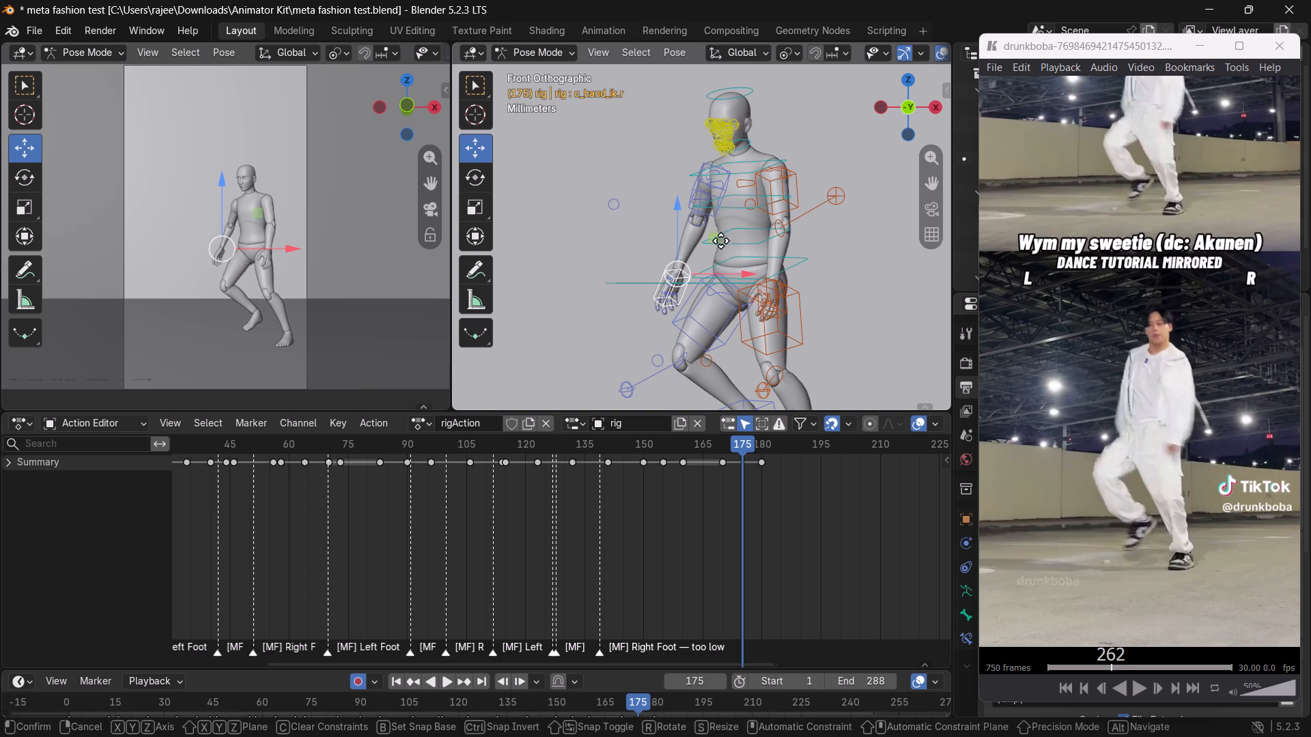
{"action": "left_click_drag", "start_coordinate": [720, 240], "coordinate": [752, 244]}
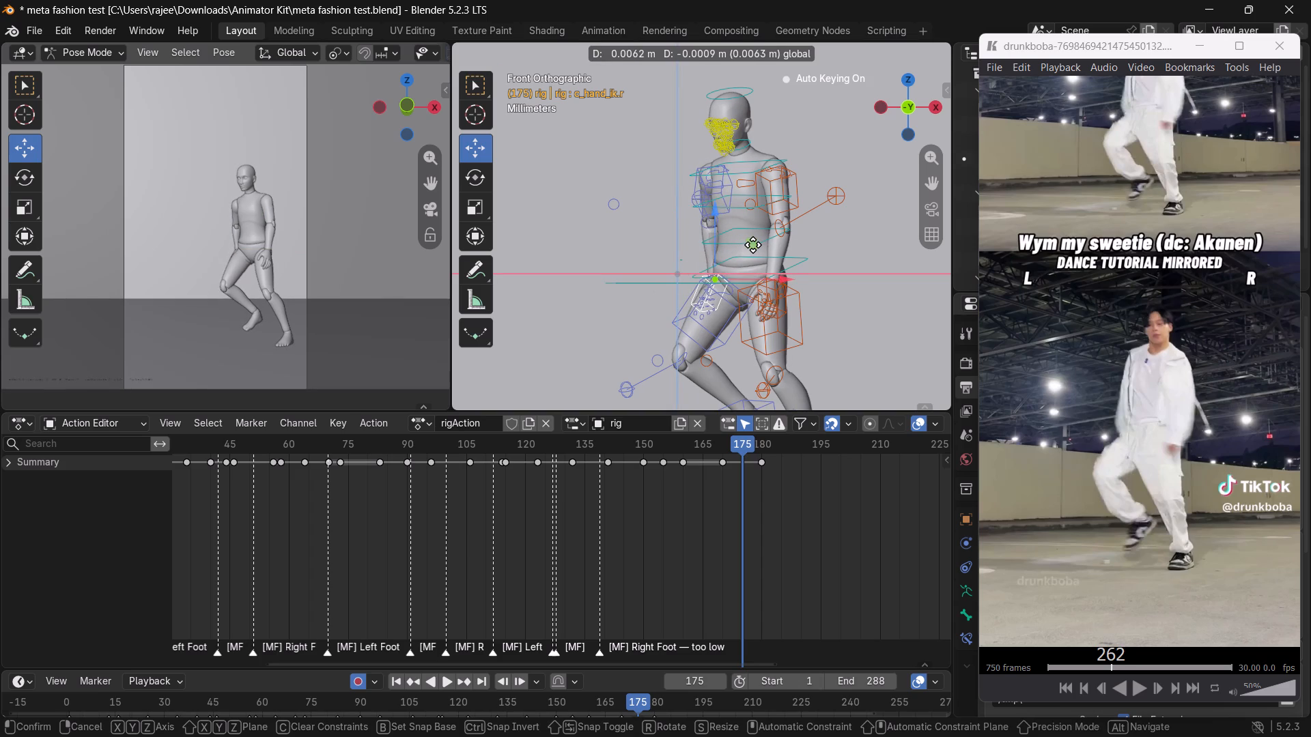
{"action": "left_click_drag", "start_coordinate": [752, 244], "coordinate": [748, 244]}
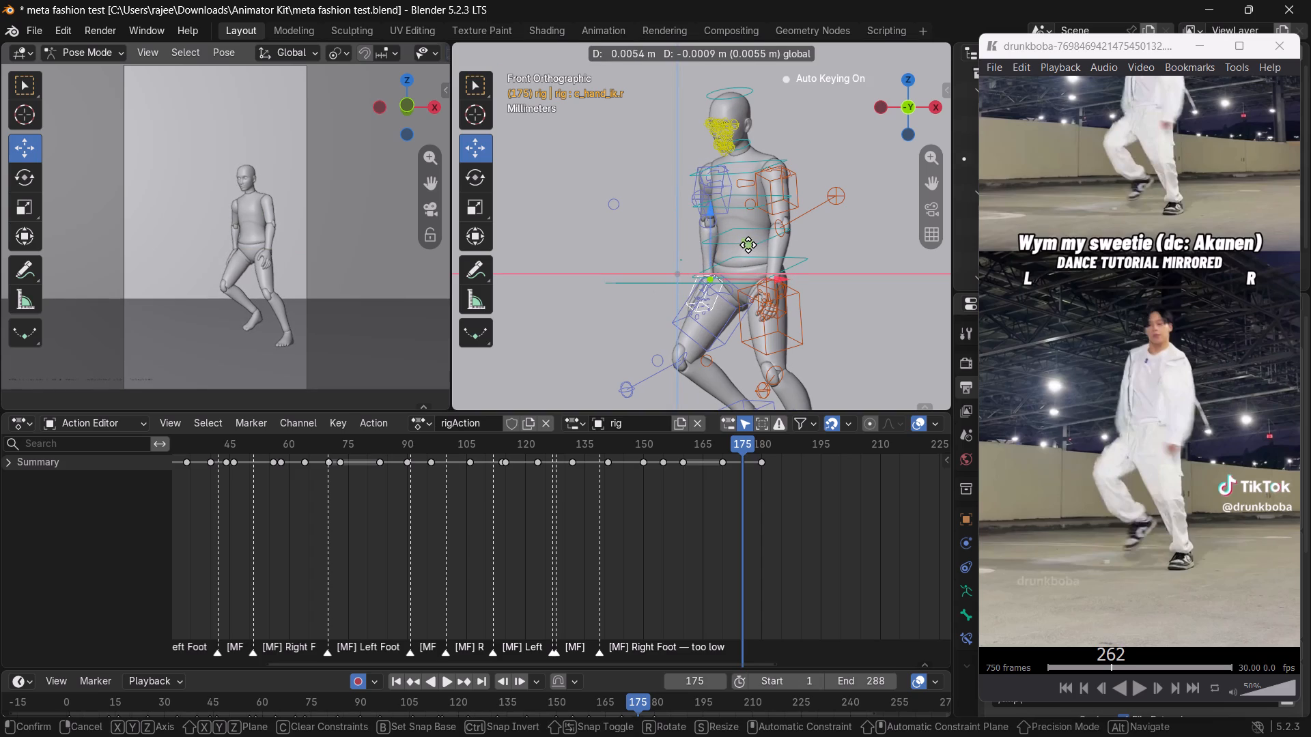
{"action": "left_click_drag", "start_coordinate": [748, 244], "coordinate": [750, 244]}
Rotate the right hand IK control around Global Y so the hand hangs along the thigh, and fine-tune its position along Global X.
{"action": "type", "text": "ew"}
{"action": "key", "text": "e"}
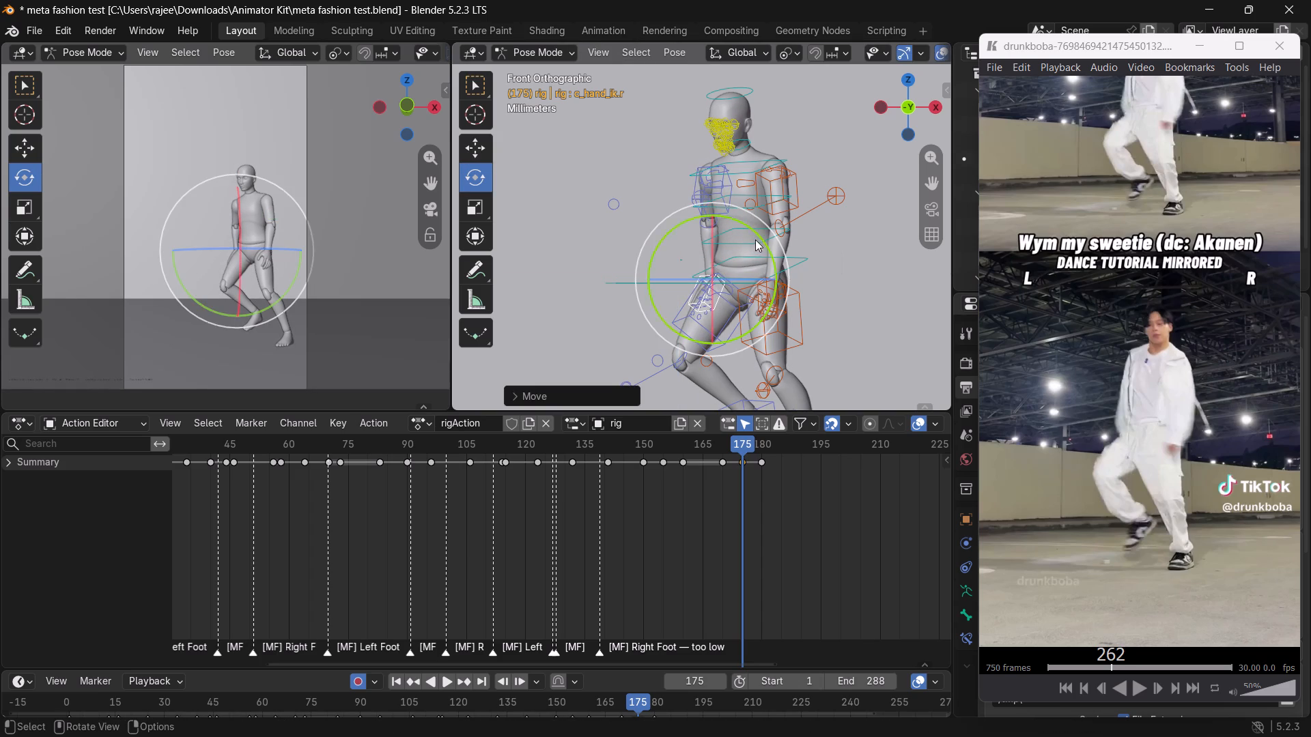
{"action": "left_click_drag", "start_coordinate": [758, 237], "coordinate": [720, 198]}
{"action": "key", "text": "w"}
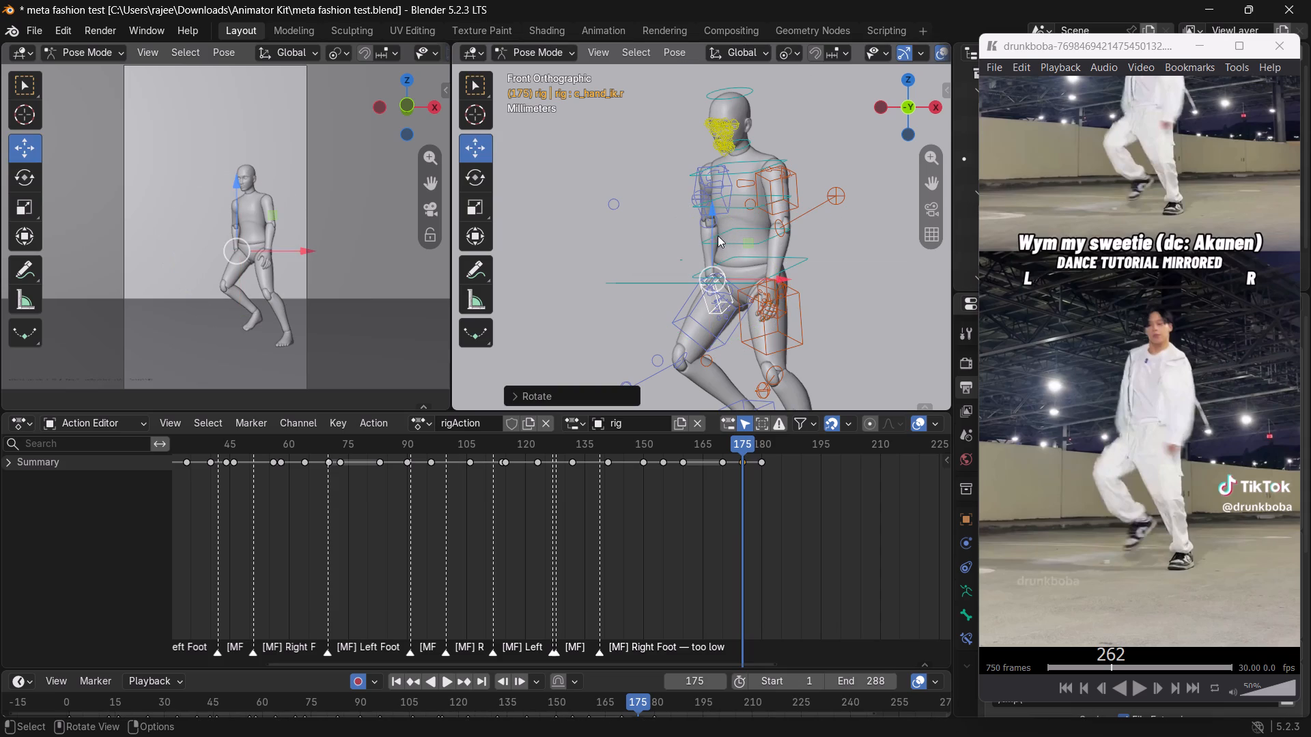
{"action": "left_click_drag", "start_coordinate": [707, 218], "coordinate": [709, 224]}
{"action": "key", "text": "ctrl+z"}
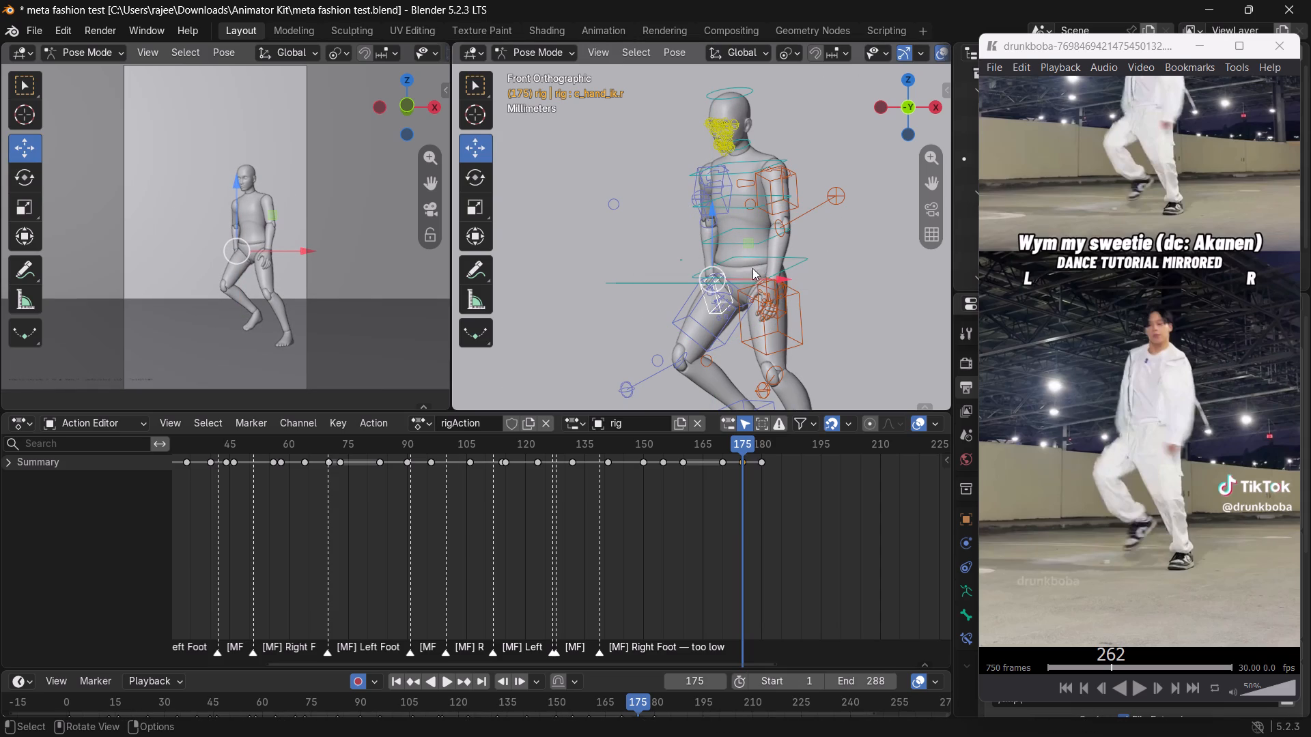
{"action": "left_click", "coordinate": [755, 278]}
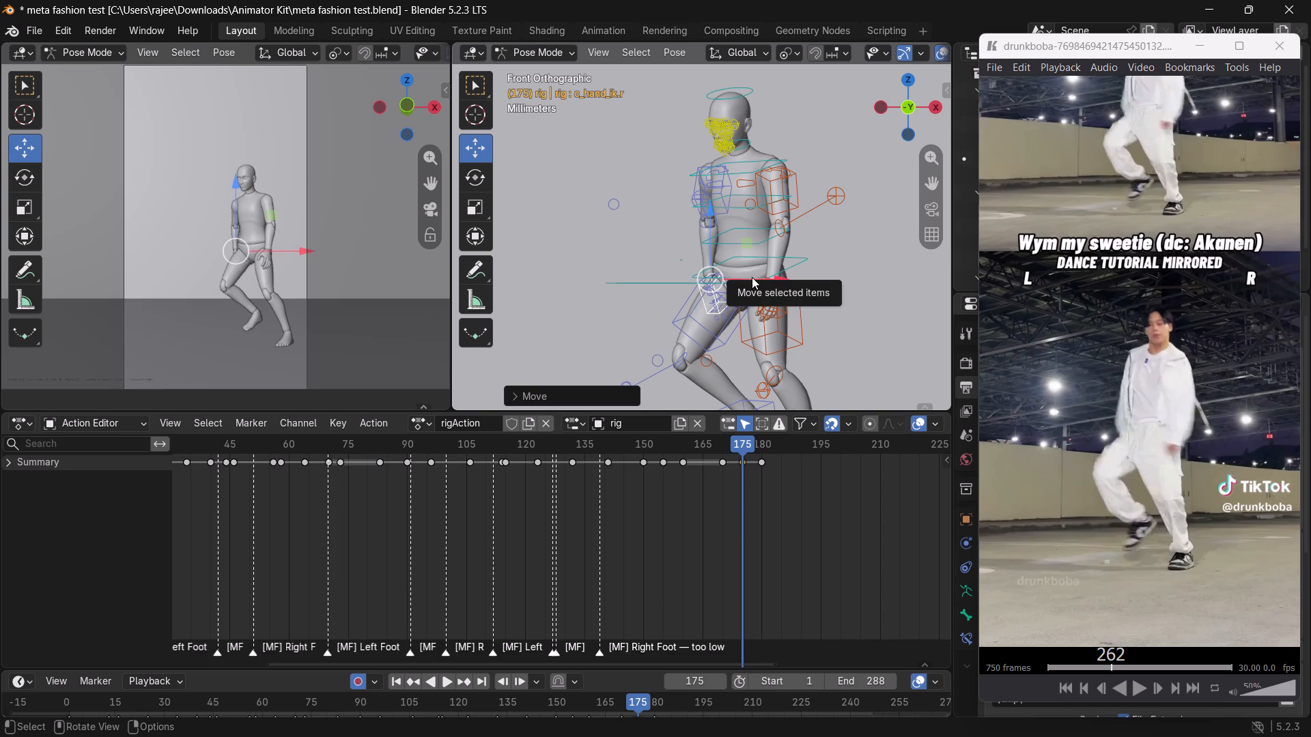
Select the neck control, rotate it about 35° around Global Z to face the head forward, and tilt it slightly around Y and X.
{"action": "left_click", "coordinate": [747, 149]}
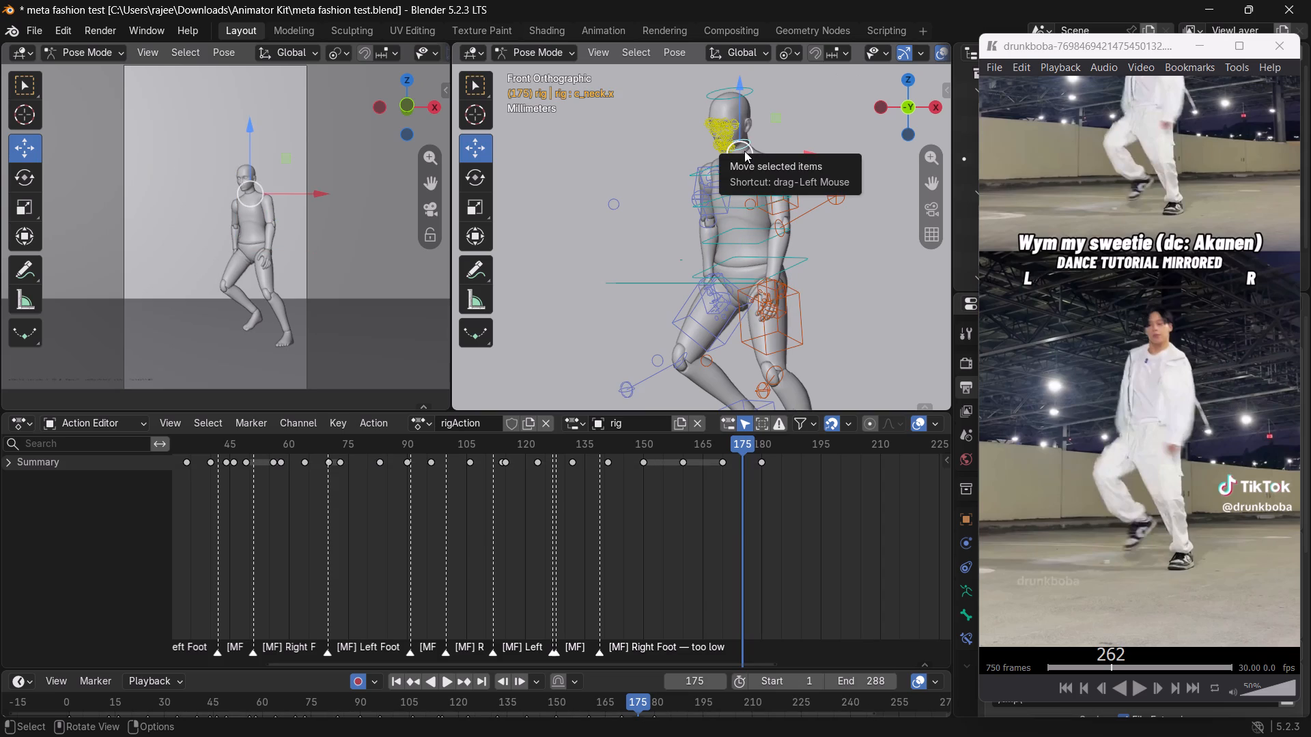
{"action": "key", "text": "e"}
{"action": "left_click_drag", "start_coordinate": [744, 154], "coordinate": [764, 145]}
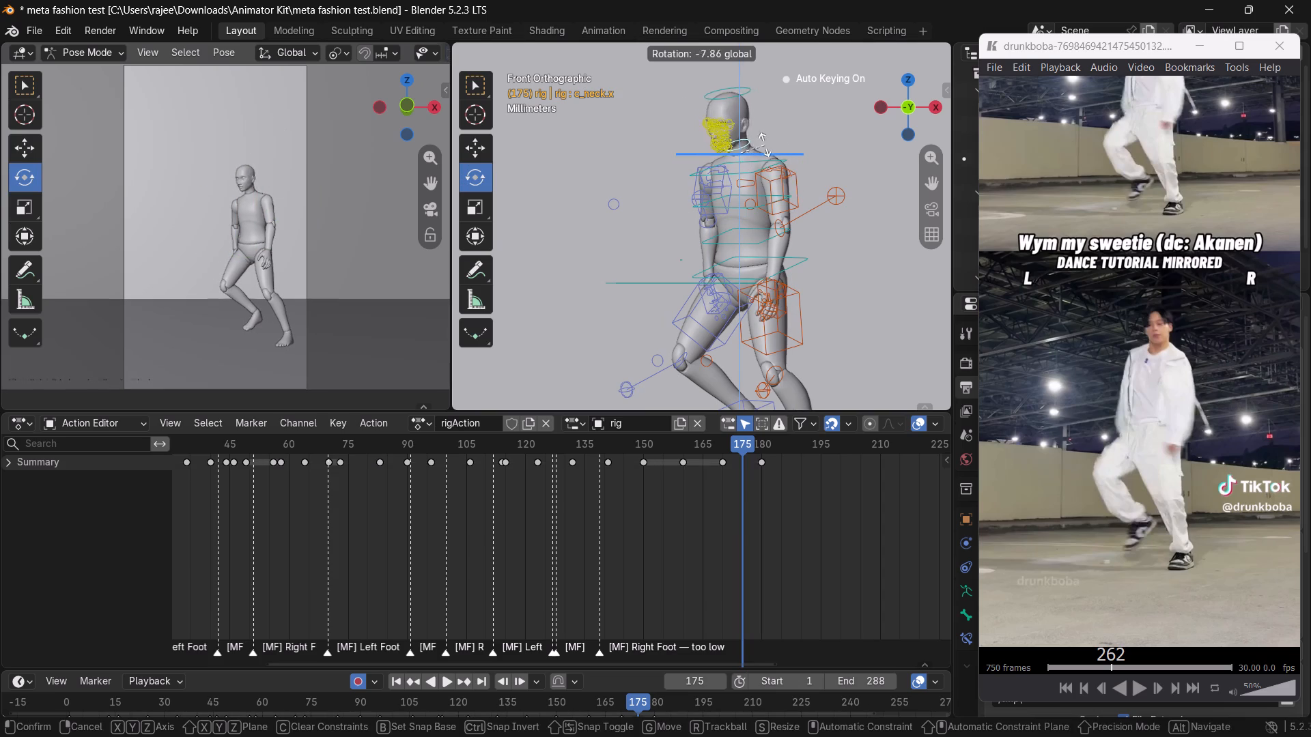
{"action": "left_click_drag", "start_coordinate": [764, 145], "coordinate": [761, 164]}
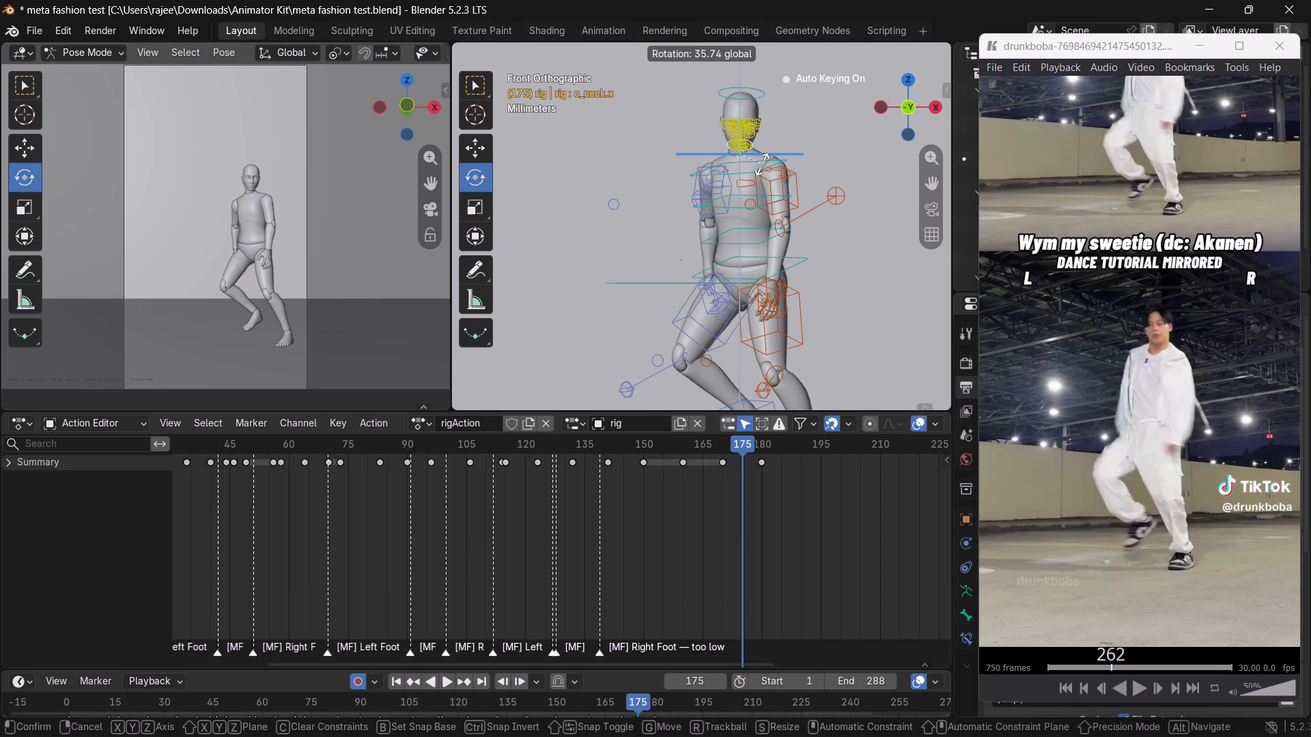
{"action": "left_click_drag", "start_coordinate": [761, 164], "coordinate": [761, 163]}
{"action": "left_click_drag", "start_coordinate": [793, 128], "coordinate": [795, 117]}
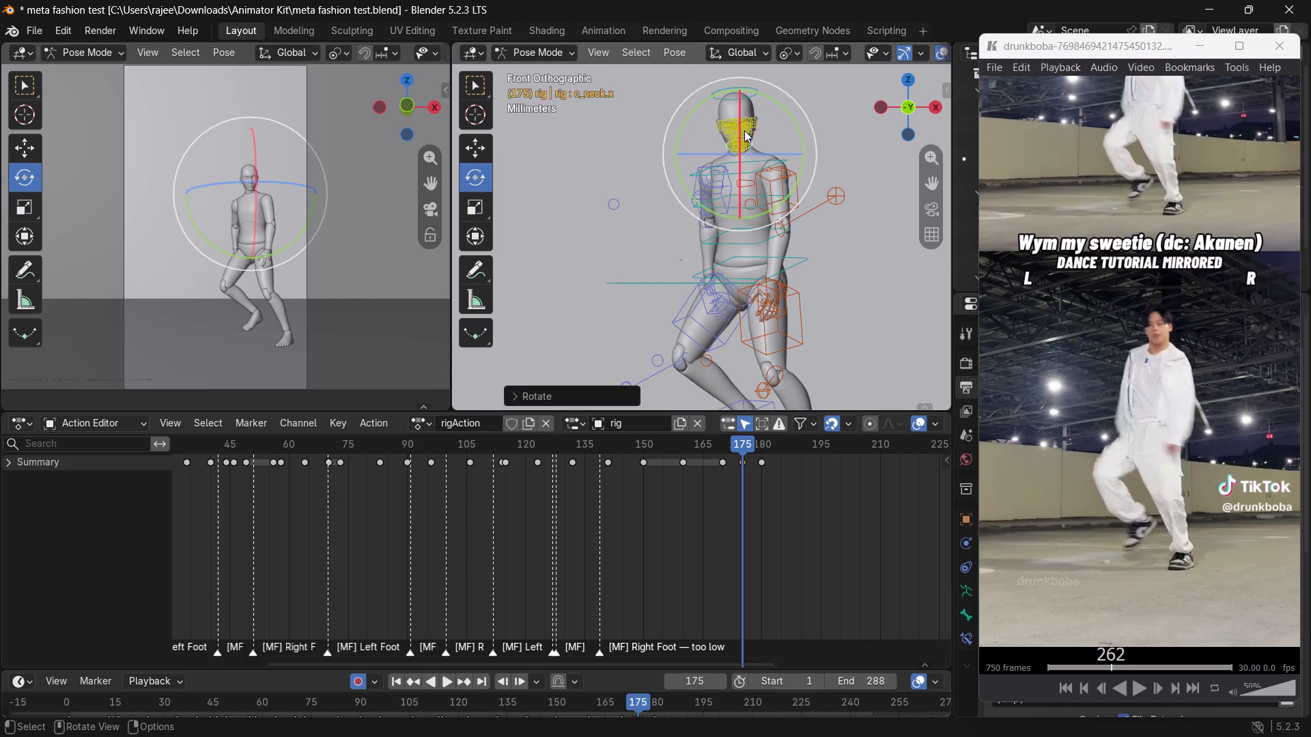
{"action": "left_click_drag", "start_coordinate": [742, 128], "coordinate": [729, 112]}
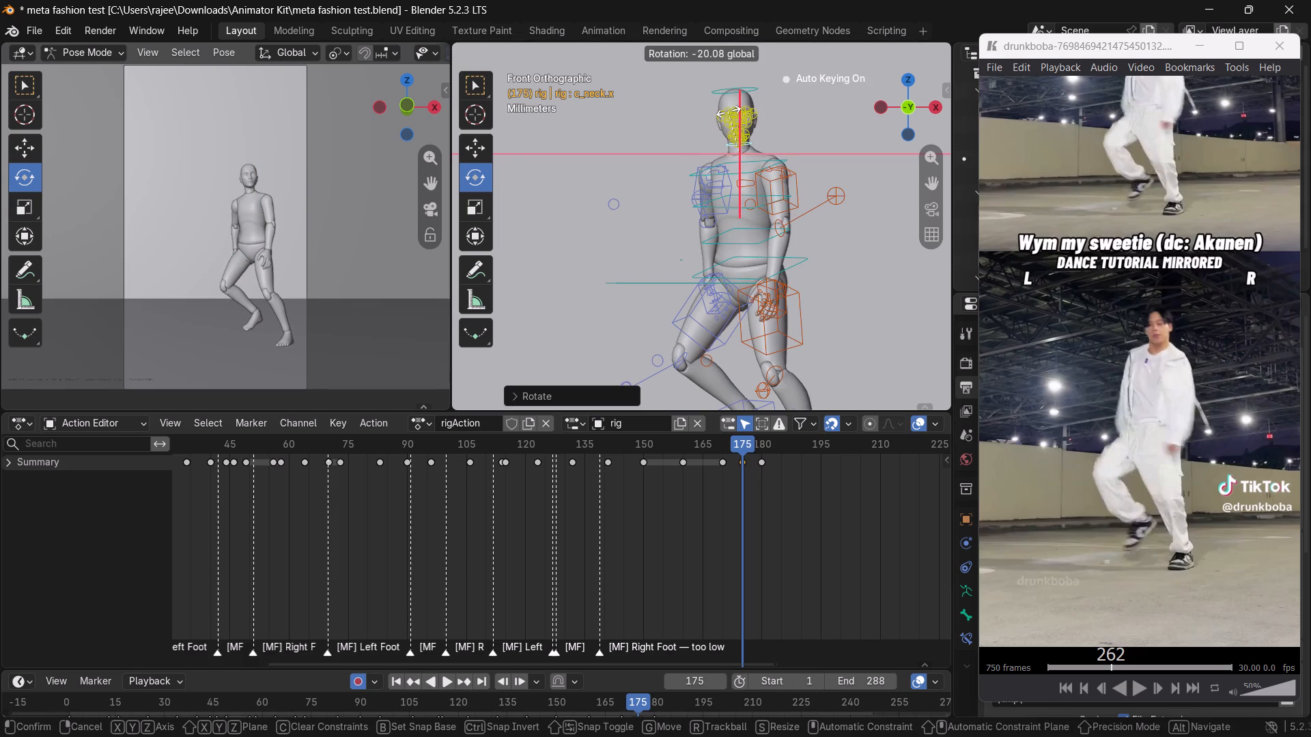
{"action": "left_click_drag", "start_coordinate": [729, 112], "coordinate": [735, 112]}
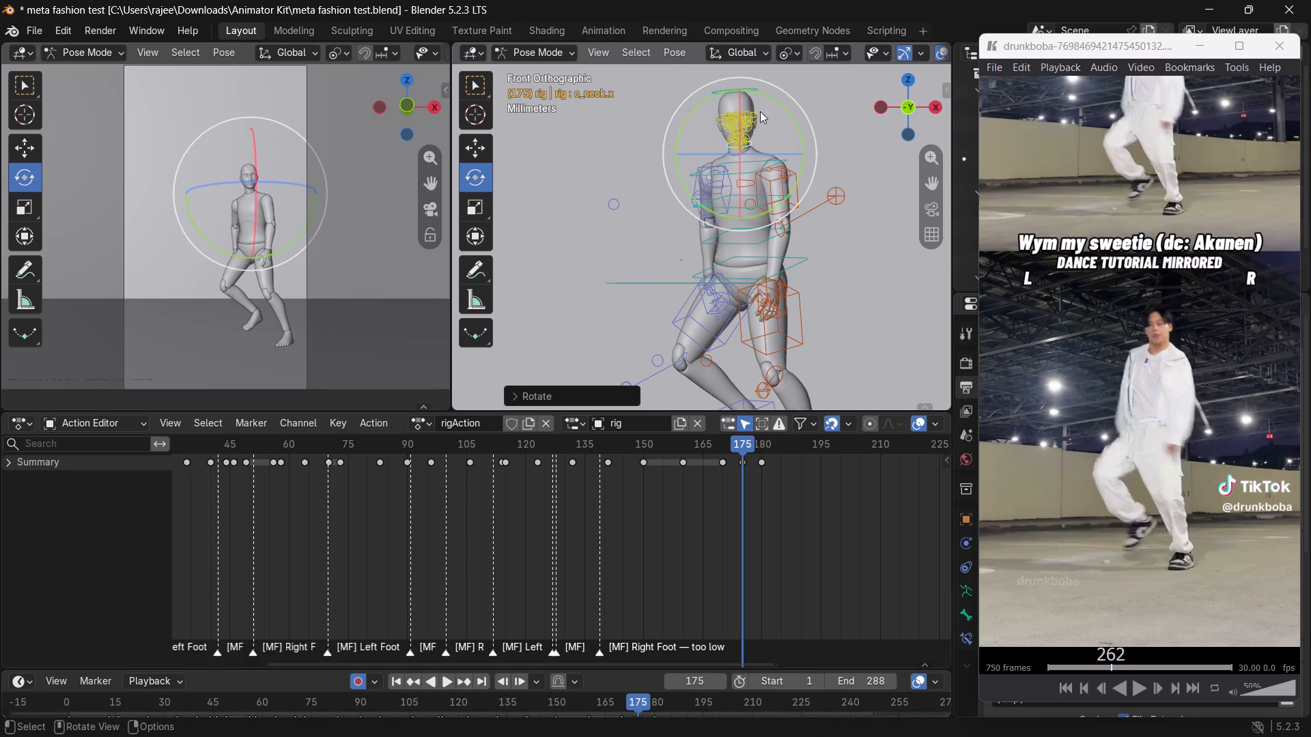
{"action": "left_click_drag", "start_coordinate": [789, 113], "coordinate": [785, 106]}
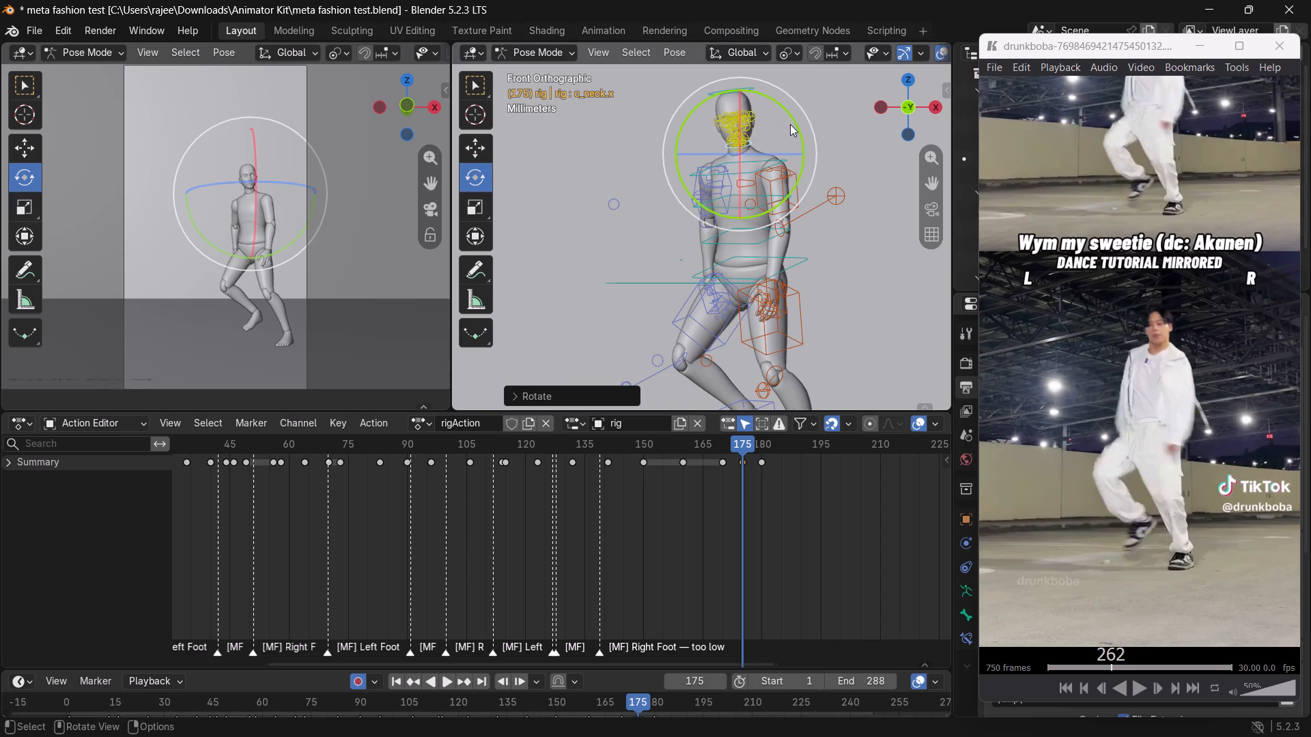
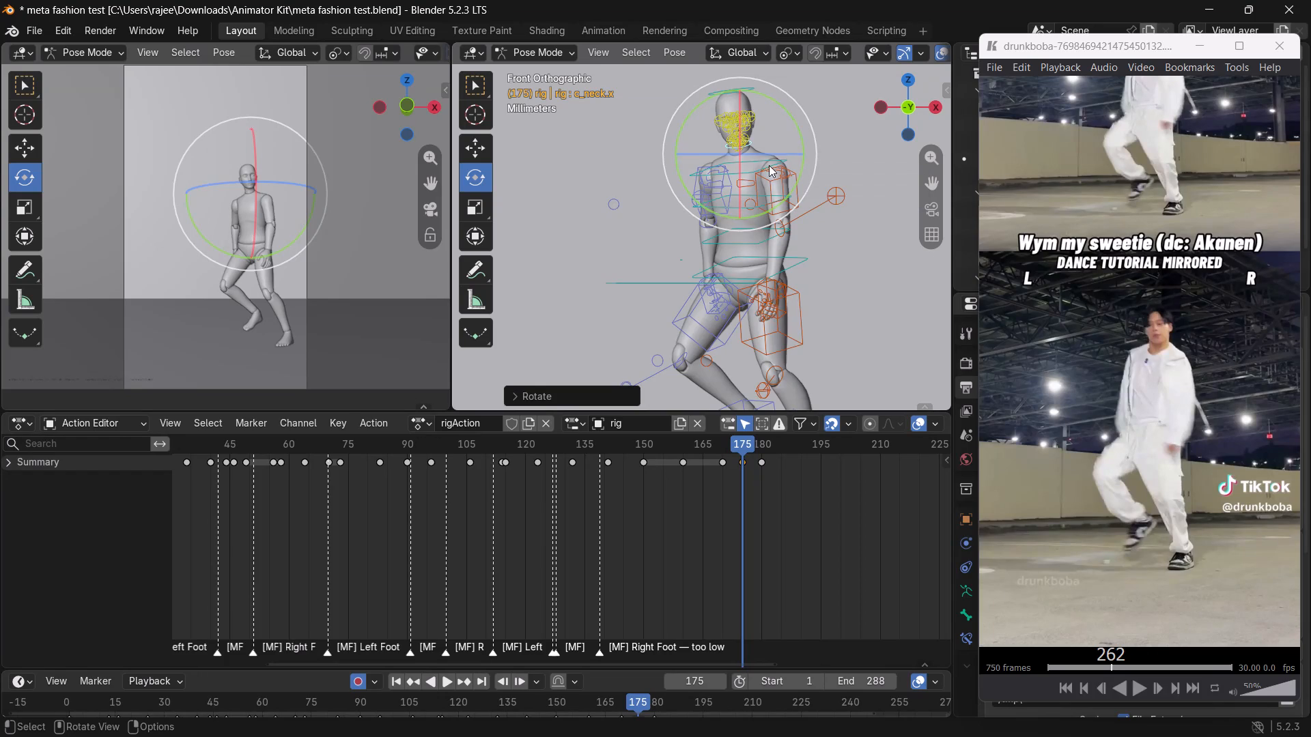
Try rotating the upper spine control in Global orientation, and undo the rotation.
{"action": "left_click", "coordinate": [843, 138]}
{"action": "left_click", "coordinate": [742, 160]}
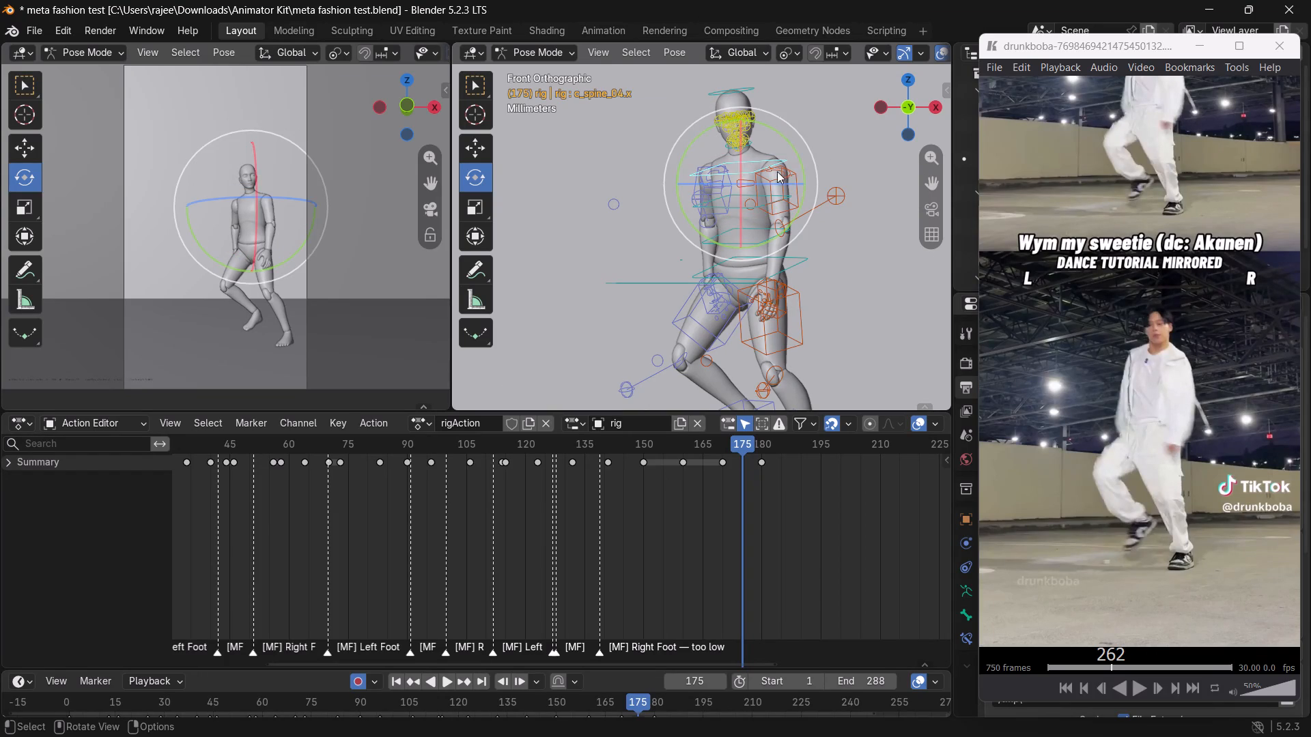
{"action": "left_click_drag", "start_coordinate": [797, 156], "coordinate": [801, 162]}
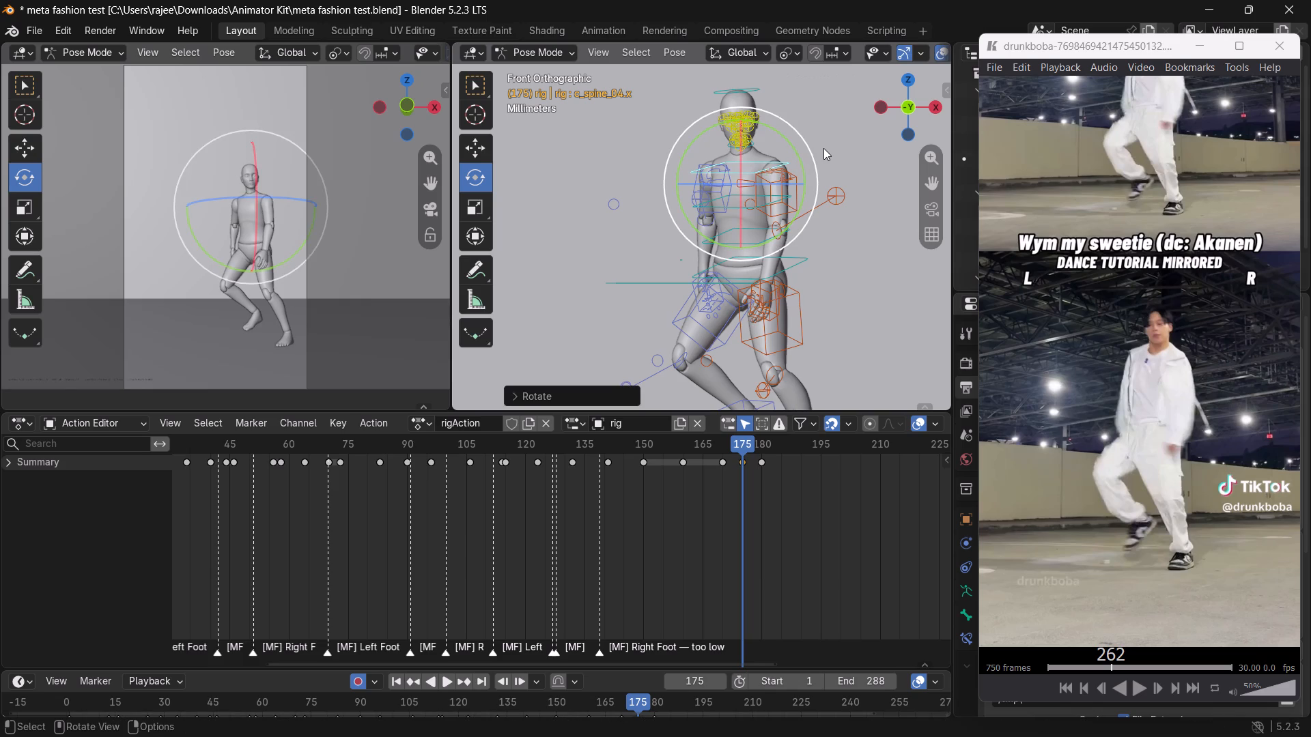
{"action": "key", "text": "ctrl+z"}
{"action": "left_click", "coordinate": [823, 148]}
Switch to Local orientation and rotate the upper spine control about -10° around its Z axis to lean the torso sideways.
{"action": "left_click", "coordinate": [753, 55]}
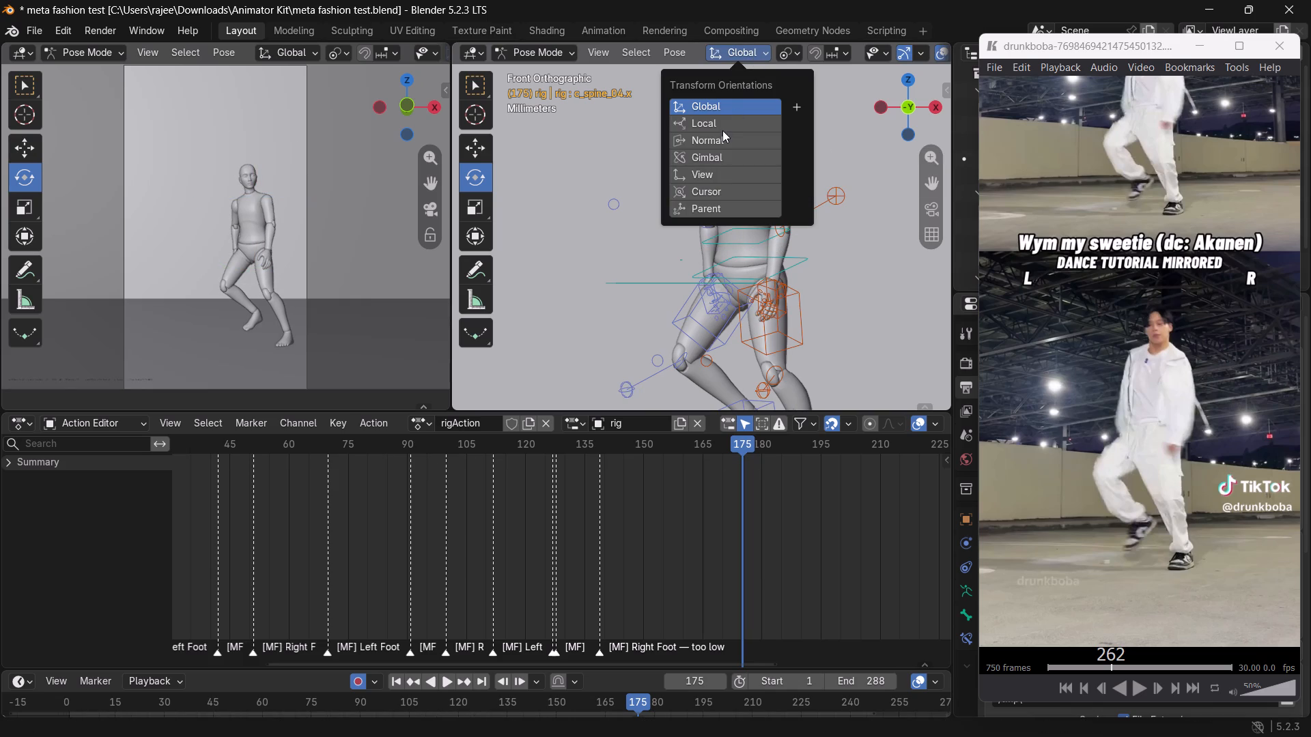
{"action": "left_click", "coordinate": [718, 122]}
{"action": "left_click", "coordinate": [856, 115]}
{"action": "left_click", "coordinate": [743, 168]}
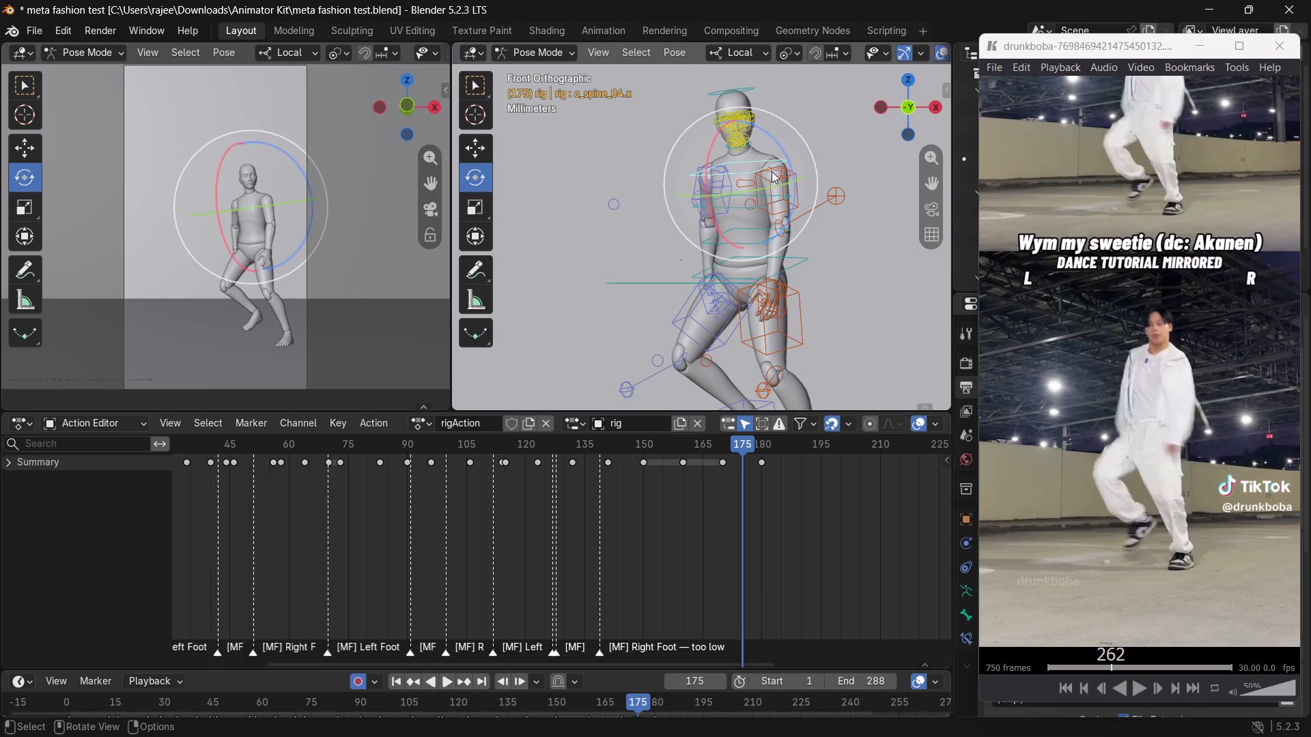
{"action": "left_click_drag", "start_coordinate": [785, 158], "coordinate": [792, 168]}
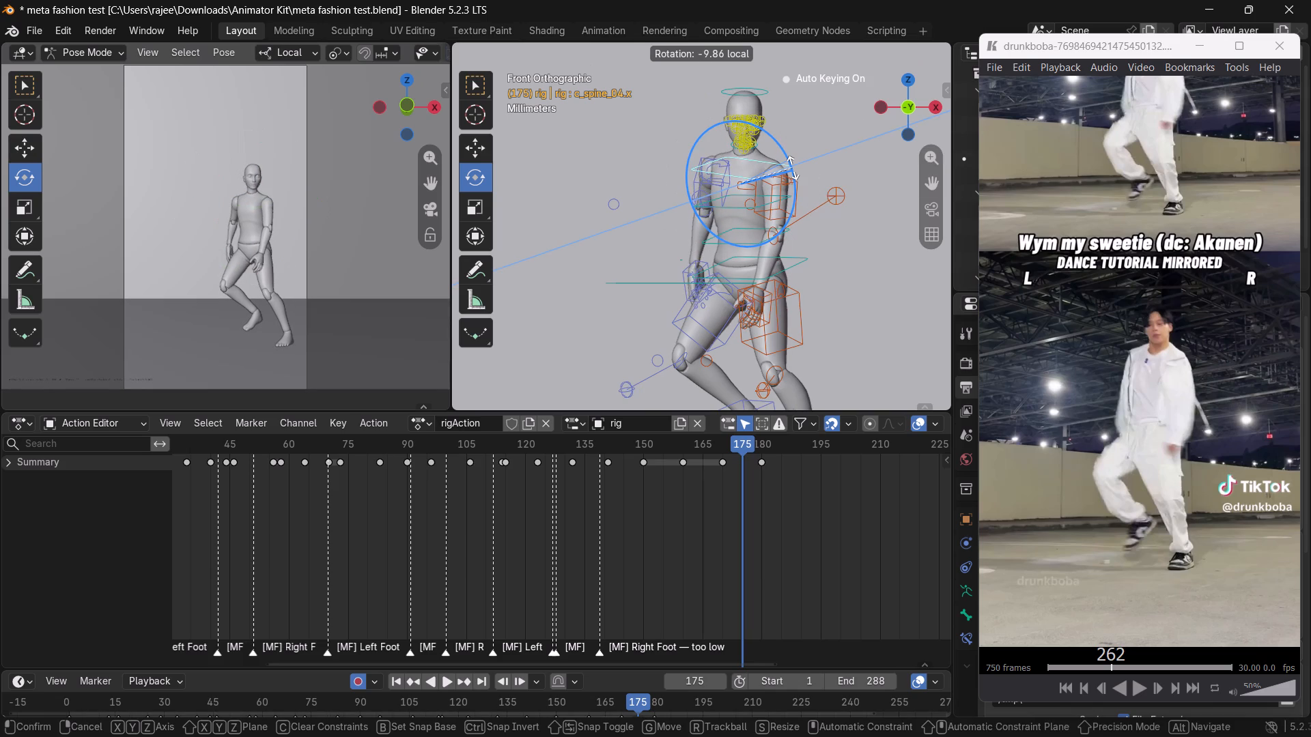
{"action": "left_click_drag", "start_coordinate": [792, 168], "coordinate": [794, 170]}
{"action": "left_click", "coordinate": [859, 231]}
Select the left hand IK control and move it outward about 0.0028 m in the Global XZ plane, in front of the left thigh.
{"action": "left_click", "coordinate": [763, 293]}
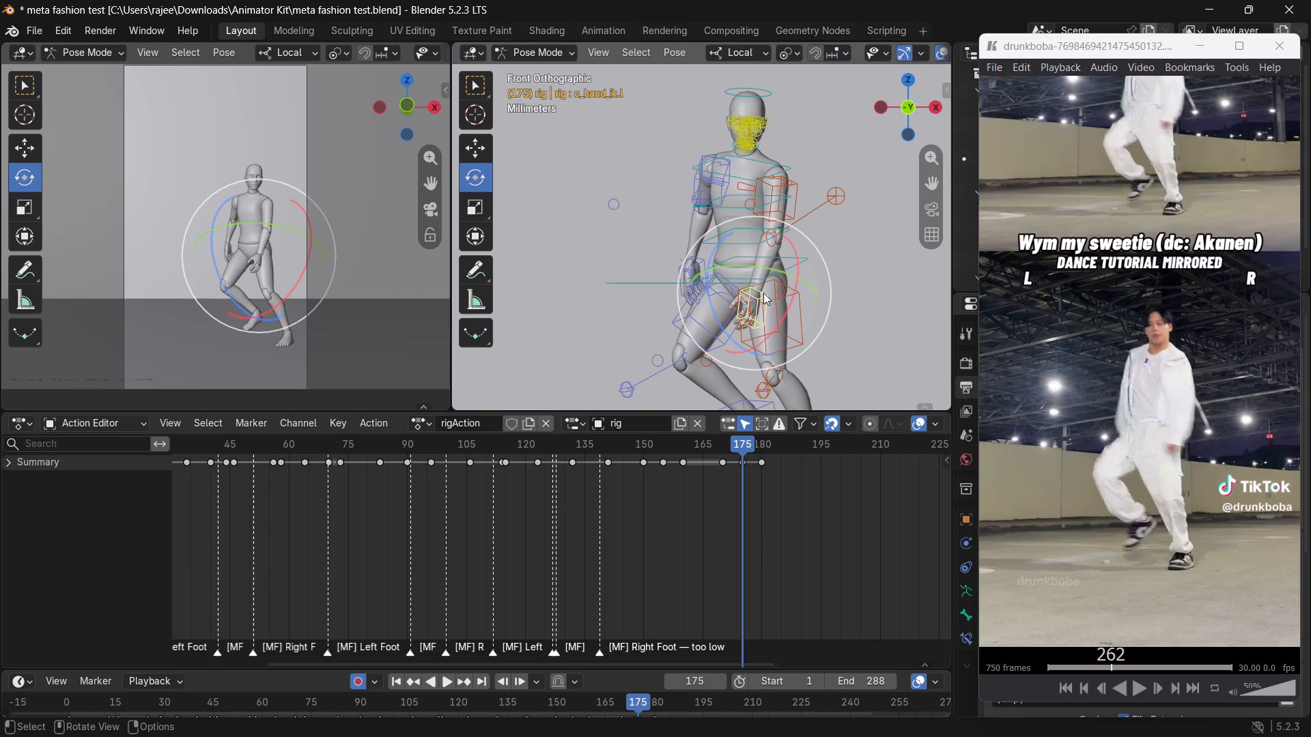
{"action": "key", "text": "w"}
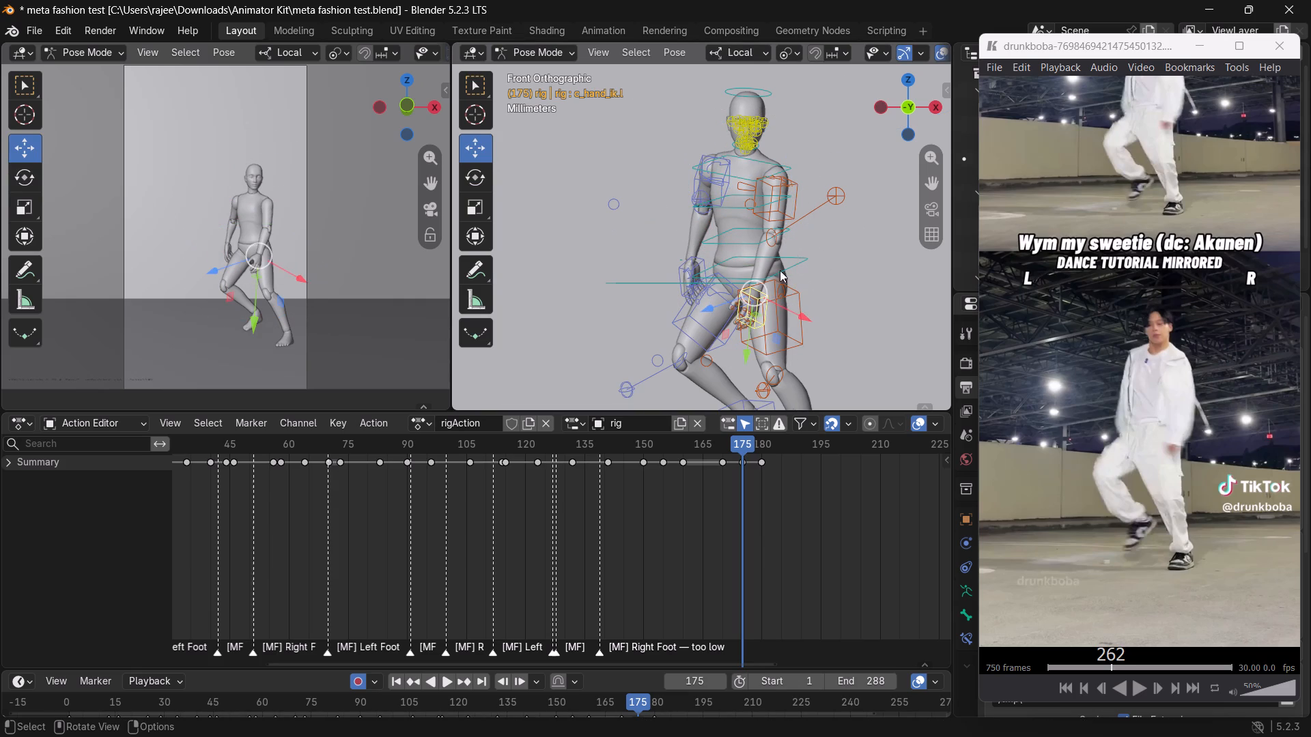
{"action": "left_click", "coordinate": [742, 58]}
{"action": "left_click", "coordinate": [729, 113]}
{"action": "left_click", "coordinate": [878, 242]}
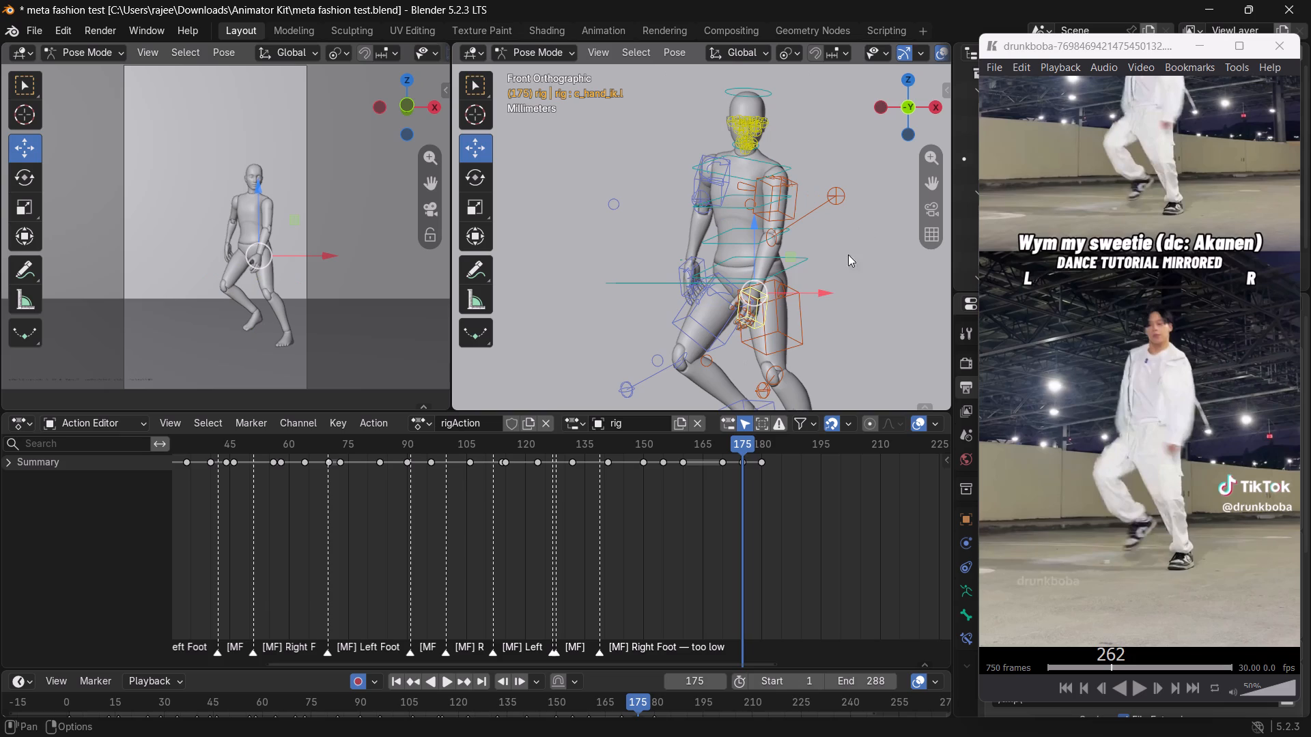
{"action": "left_click_drag", "start_coordinate": [785, 263], "coordinate": [804, 263]}
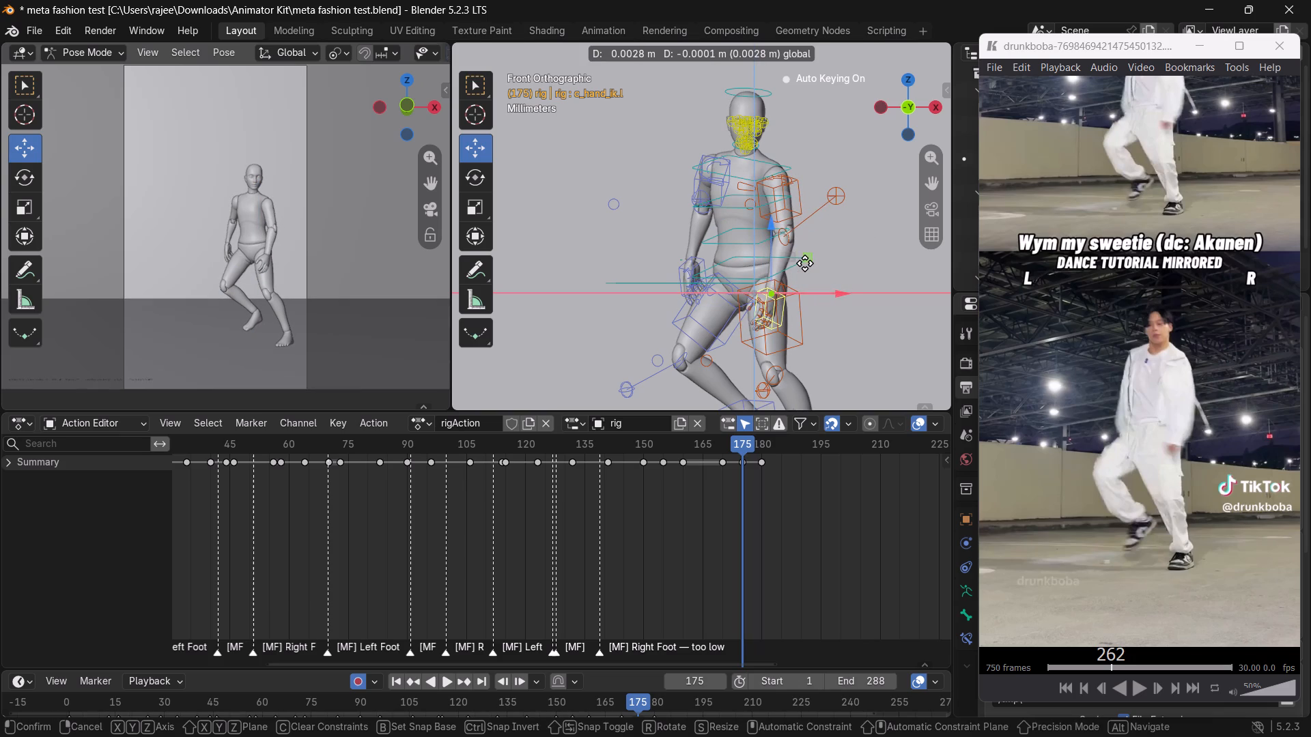
{"action": "left_click_drag", "start_coordinate": [804, 263], "coordinate": [804, 263]}
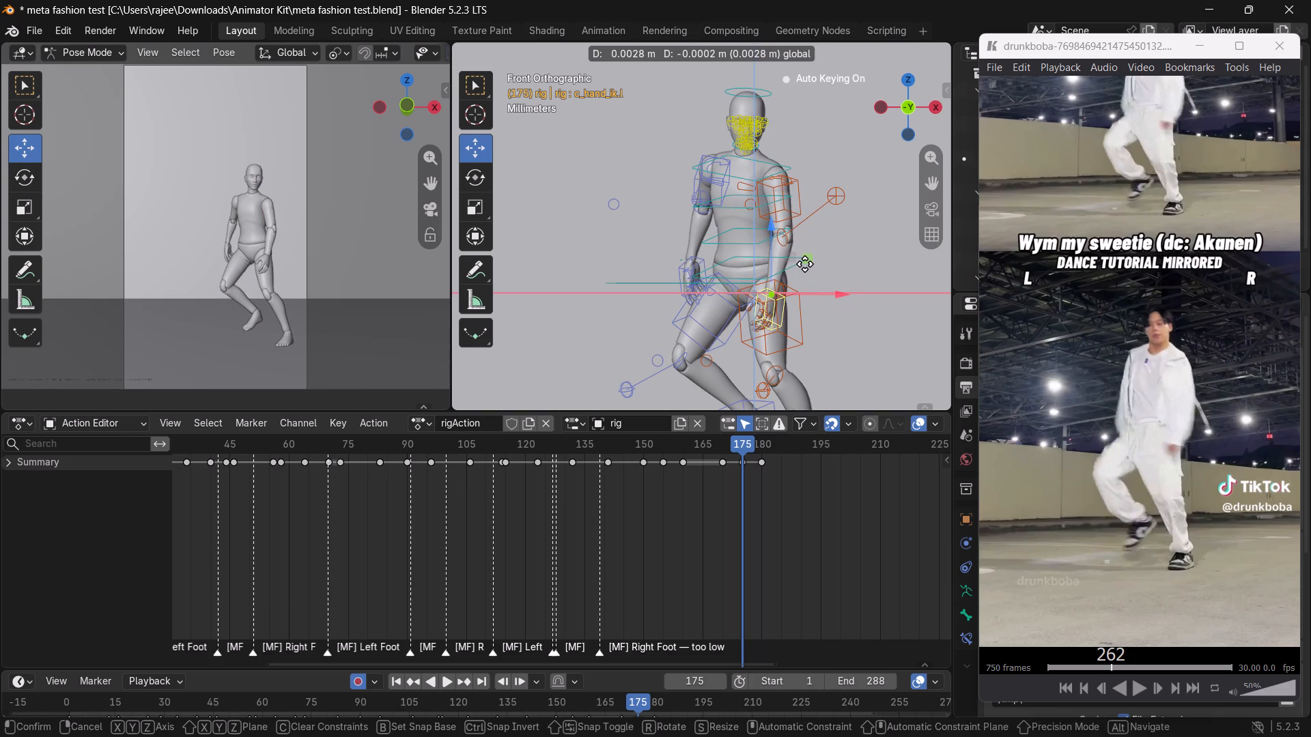
{"action": "left_click_drag", "start_coordinate": [804, 263], "coordinate": [804, 263]}
Select the right hand IK control and move it inward about 0.004 m in the Global XZ plane, toward the hip.
{"action": "left_click", "coordinate": [699, 261]}
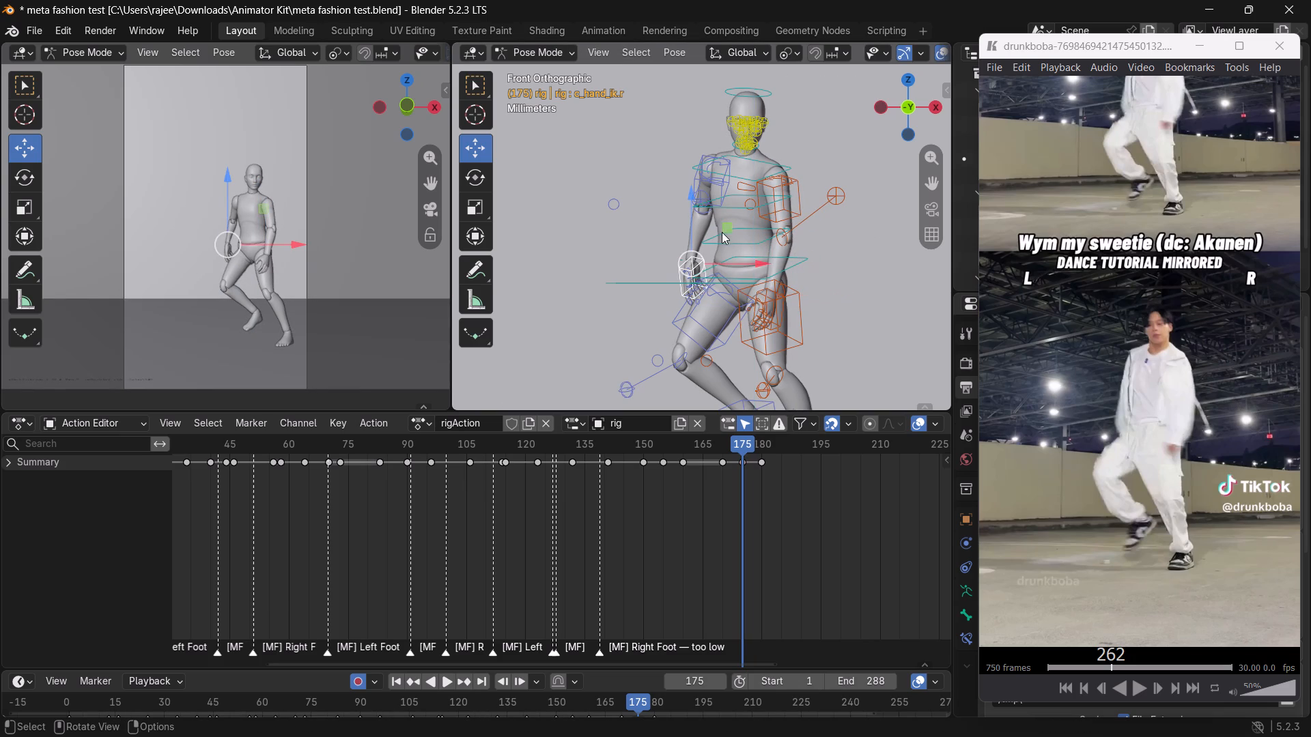
{"action": "left_click_drag", "start_coordinate": [721, 229], "coordinate": [748, 235]}
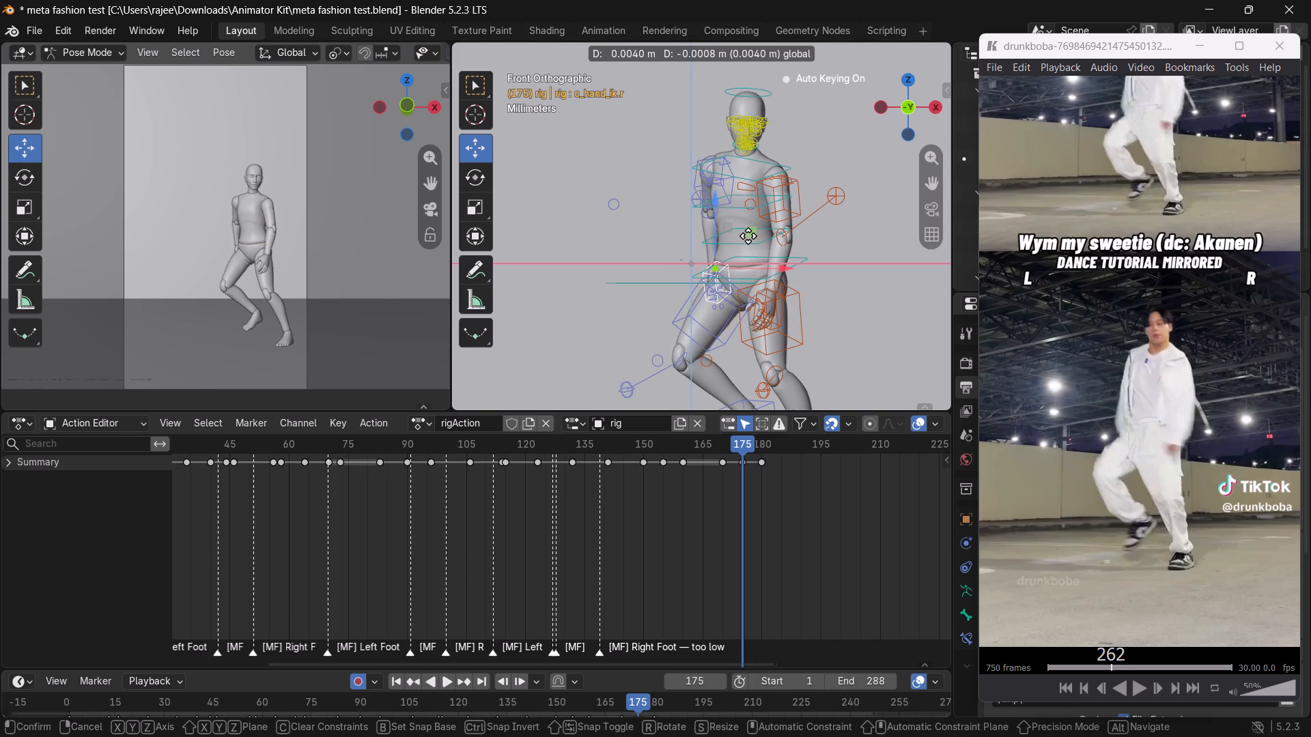
{"action": "left_click_drag", "start_coordinate": [748, 235], "coordinate": [749, 237]}
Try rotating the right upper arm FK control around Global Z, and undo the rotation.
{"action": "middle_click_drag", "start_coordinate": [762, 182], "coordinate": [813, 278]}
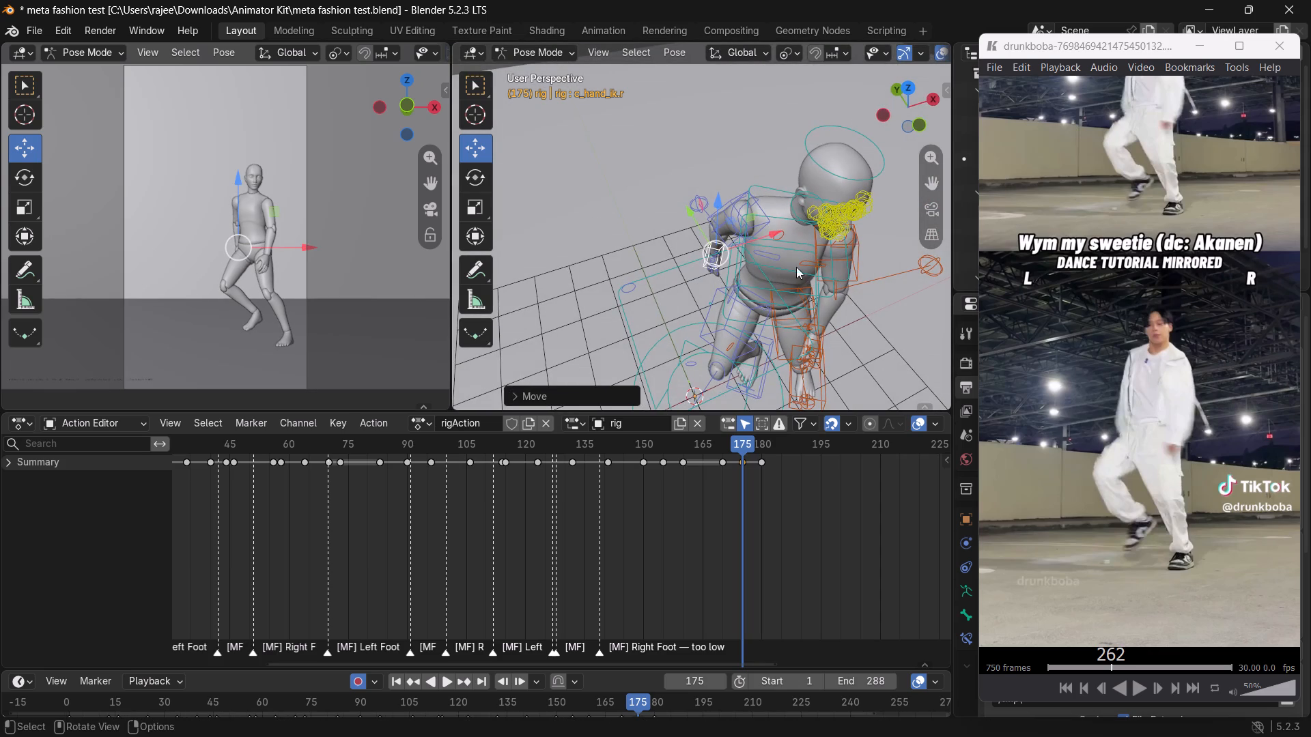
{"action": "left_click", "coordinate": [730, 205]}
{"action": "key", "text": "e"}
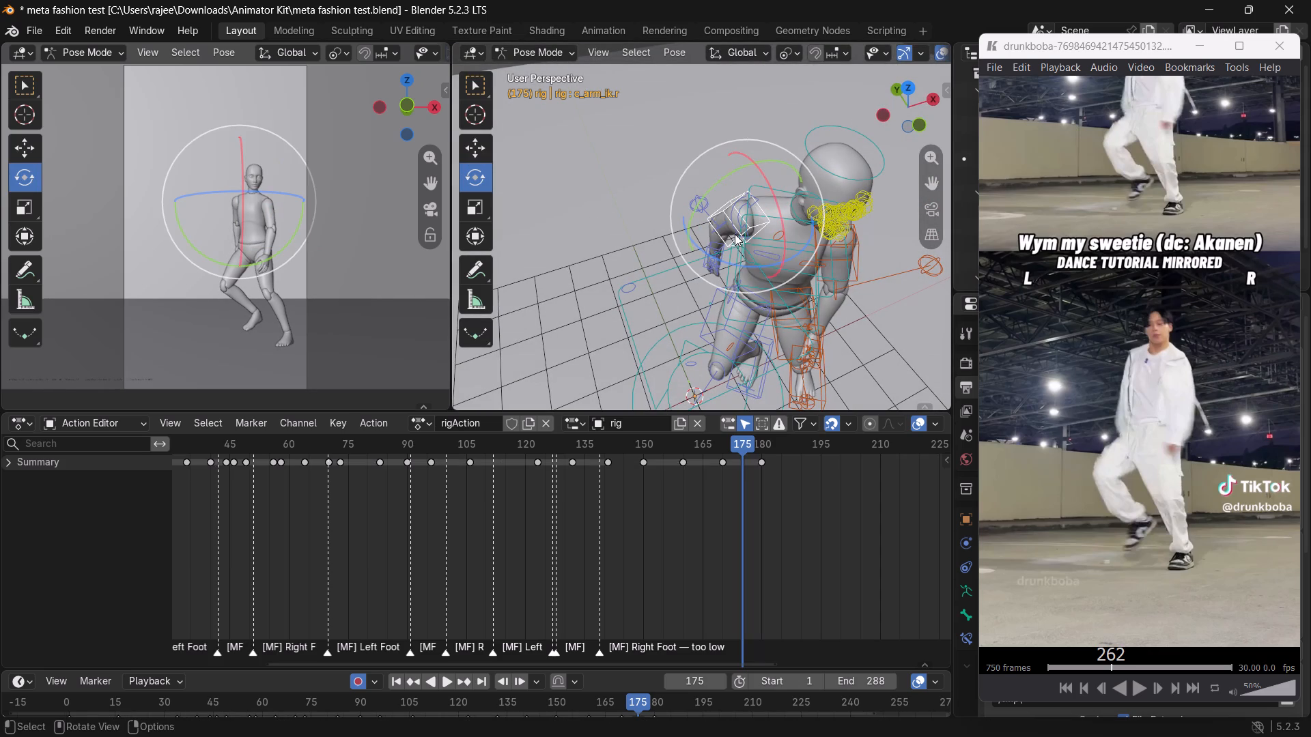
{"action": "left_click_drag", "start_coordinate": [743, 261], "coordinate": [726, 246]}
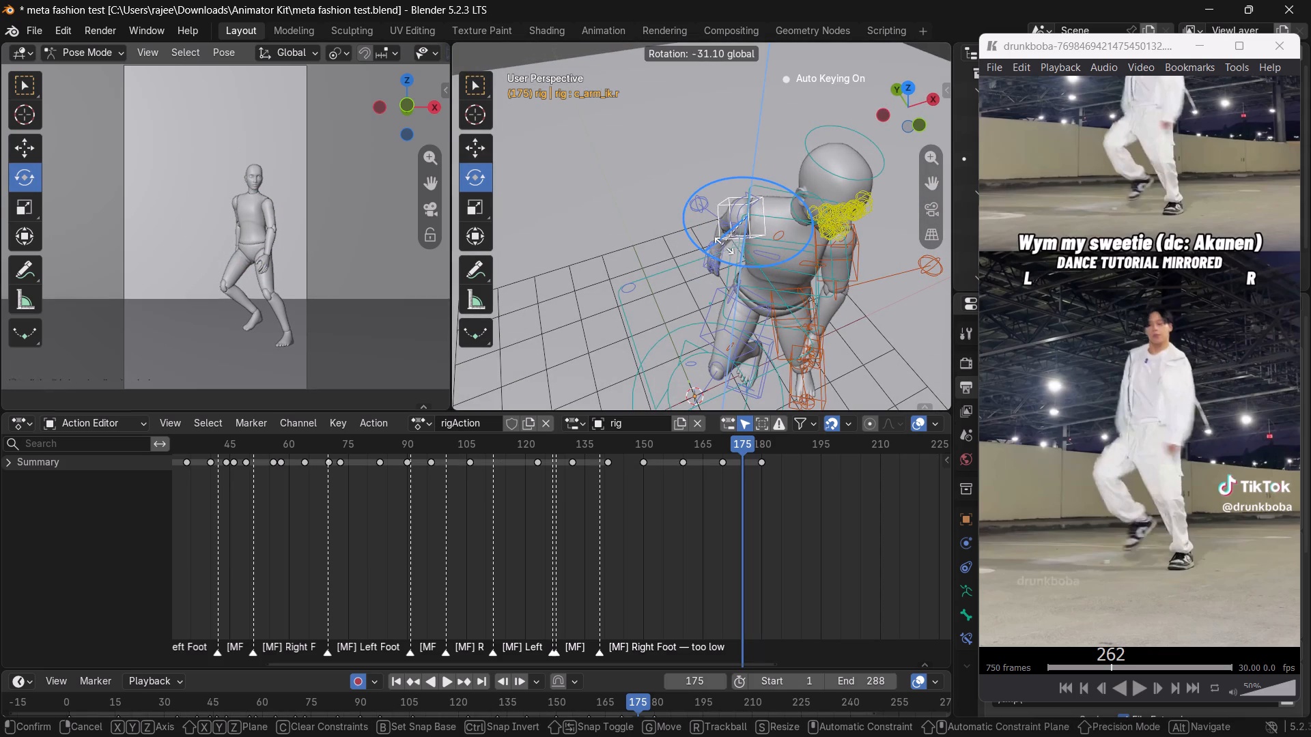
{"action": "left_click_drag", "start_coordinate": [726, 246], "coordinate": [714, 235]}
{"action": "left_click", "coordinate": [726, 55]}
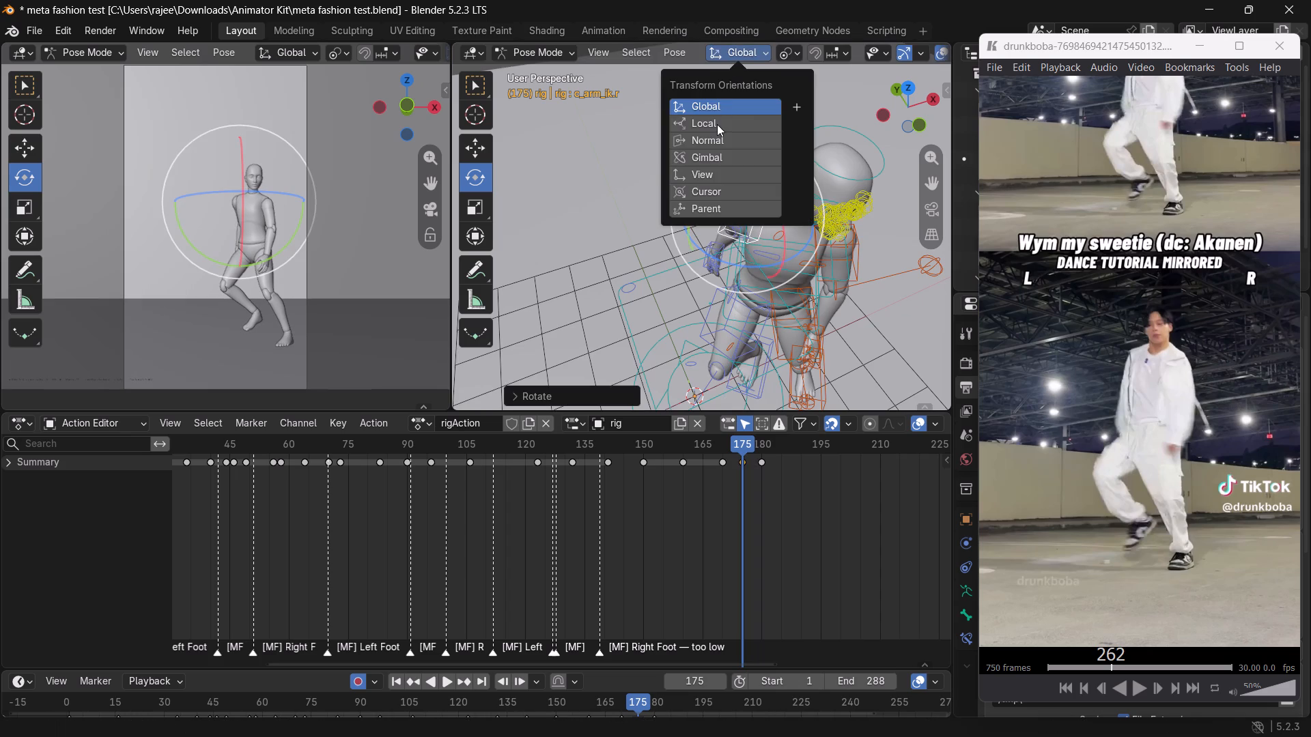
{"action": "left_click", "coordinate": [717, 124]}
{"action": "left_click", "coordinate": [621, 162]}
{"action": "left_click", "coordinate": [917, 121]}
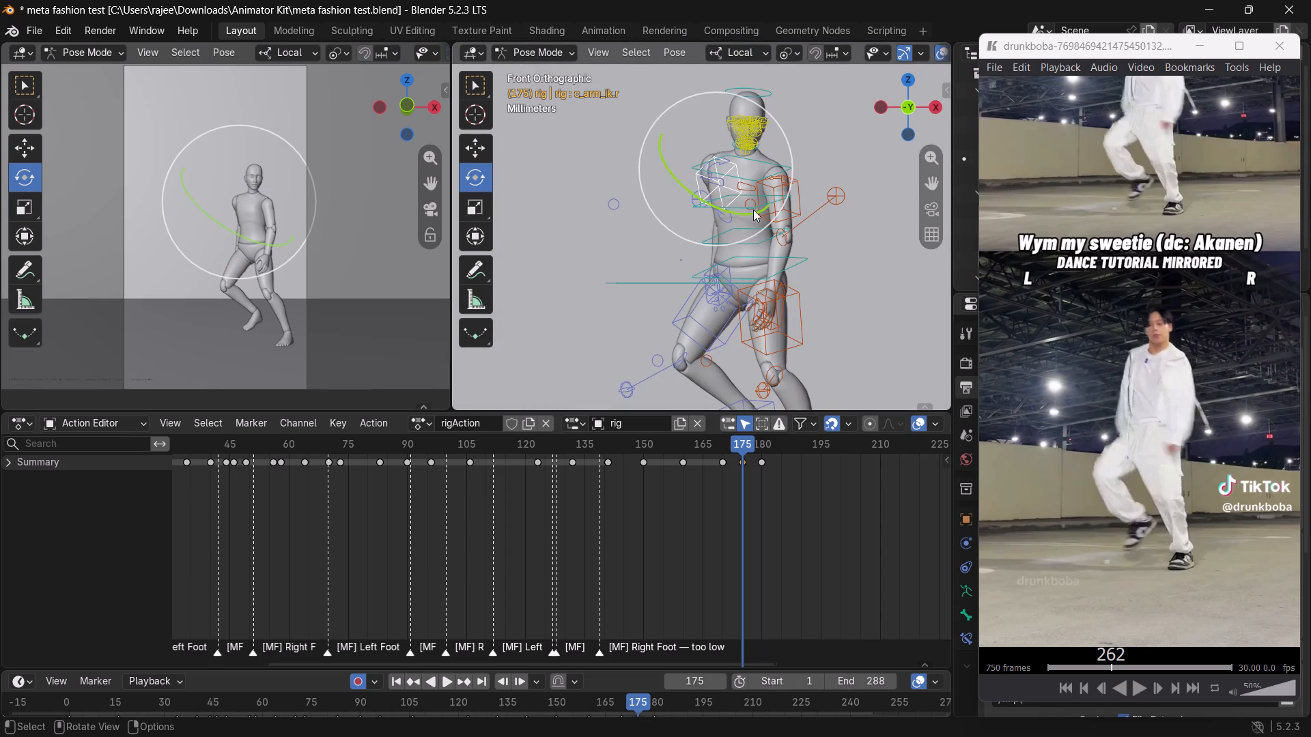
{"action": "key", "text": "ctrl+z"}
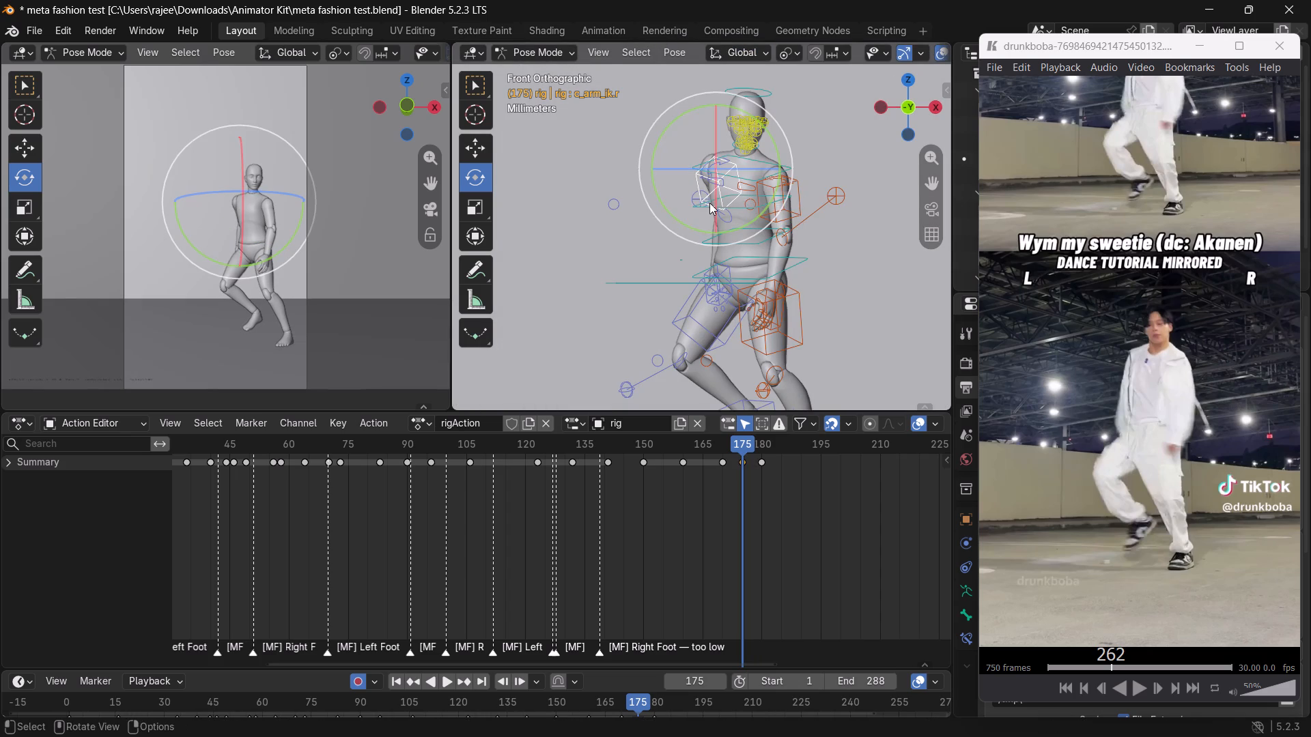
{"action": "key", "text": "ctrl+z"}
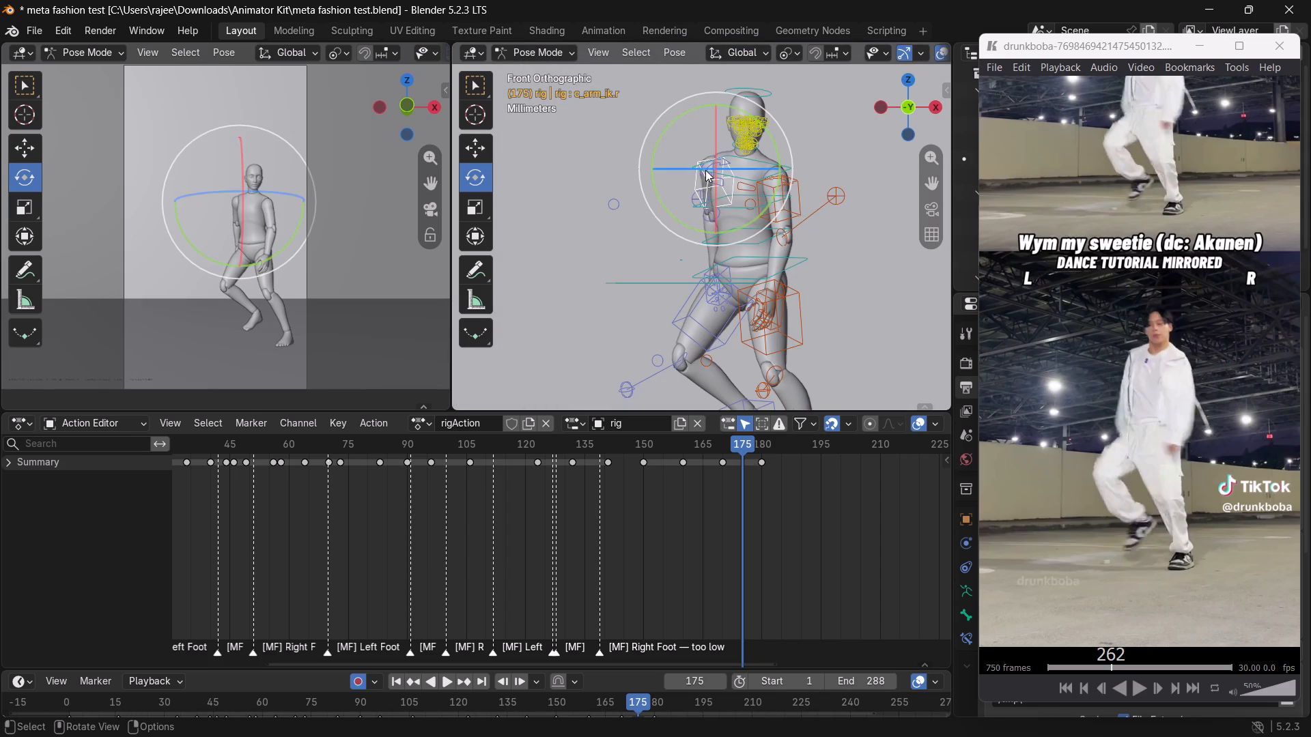
Switch to Local orientation and rotate the right upper arm FK control about 28° around its Y axis.
{"action": "left_click", "coordinate": [727, 46]}
{"action": "left_click", "coordinate": [722, 124]}
{"action": "left_click", "coordinate": [619, 130]}
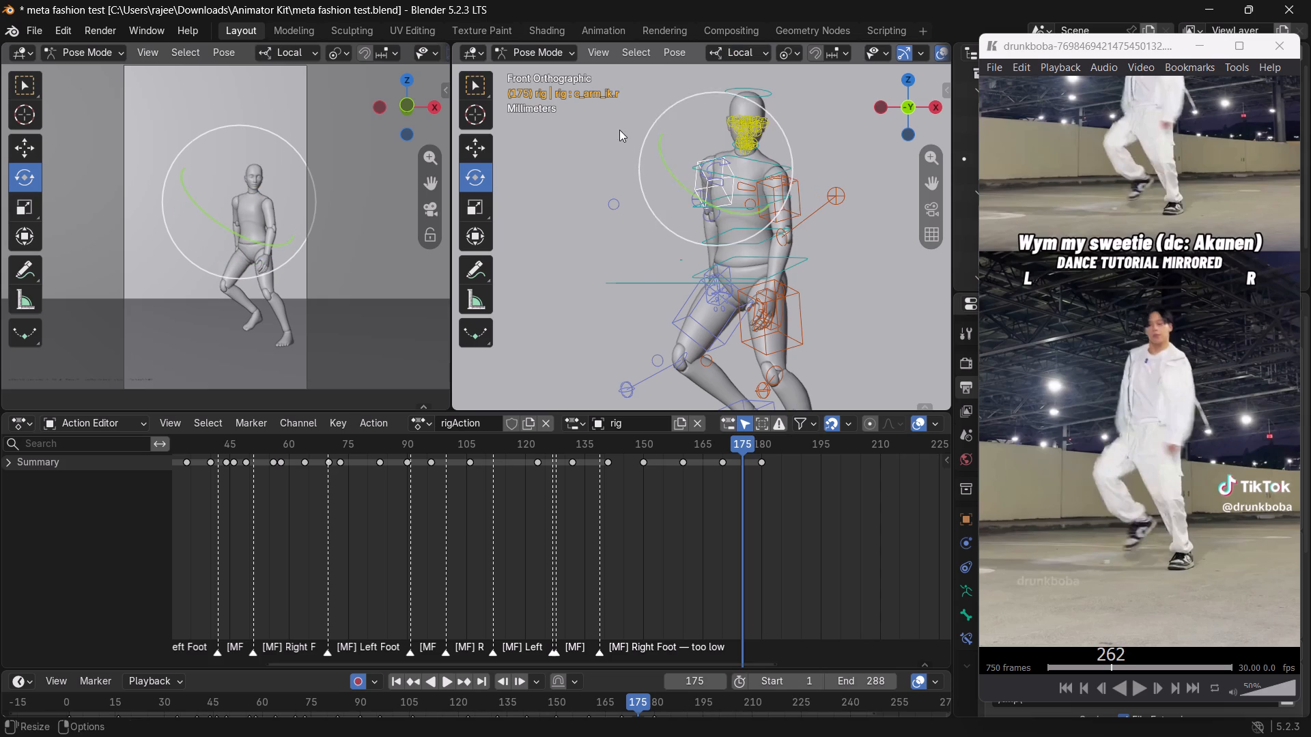
{"action": "left_click_drag", "start_coordinate": [706, 202], "coordinate": [694, 194]}
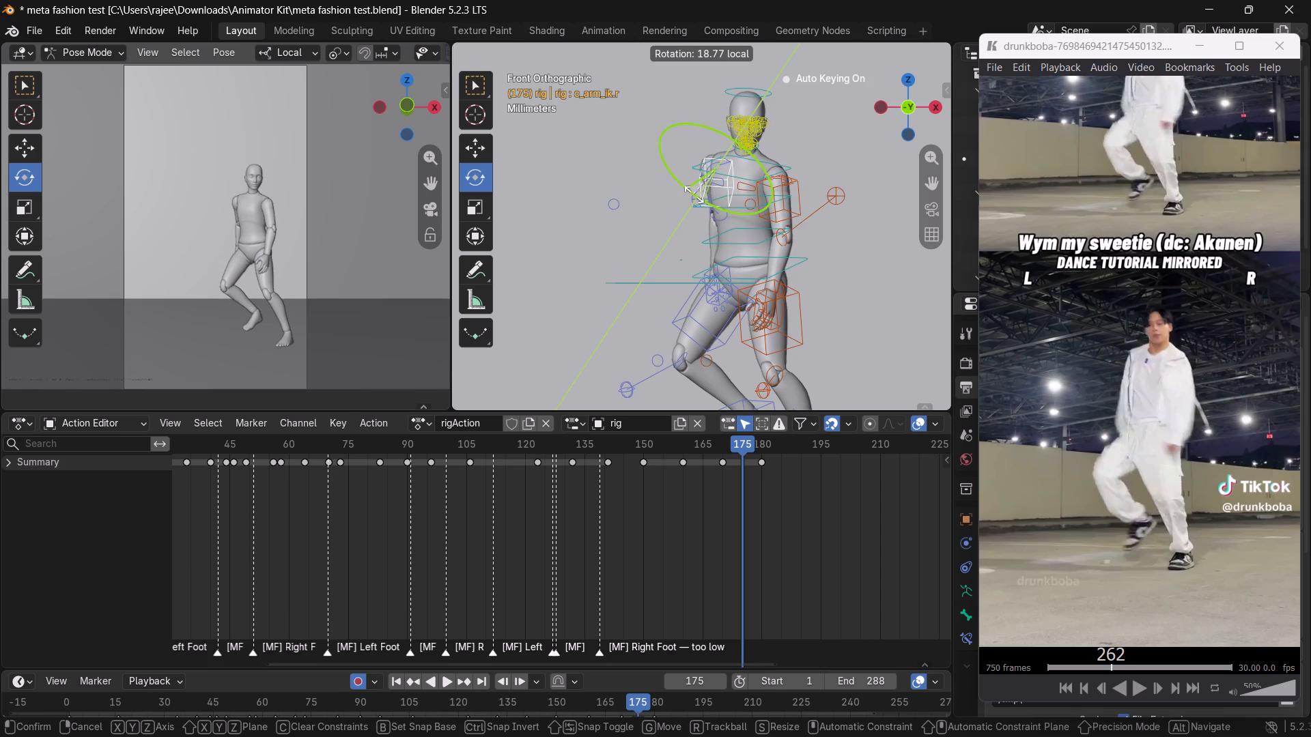
{"action": "left_click_drag", "start_coordinate": [694, 194], "coordinate": [690, 190]}
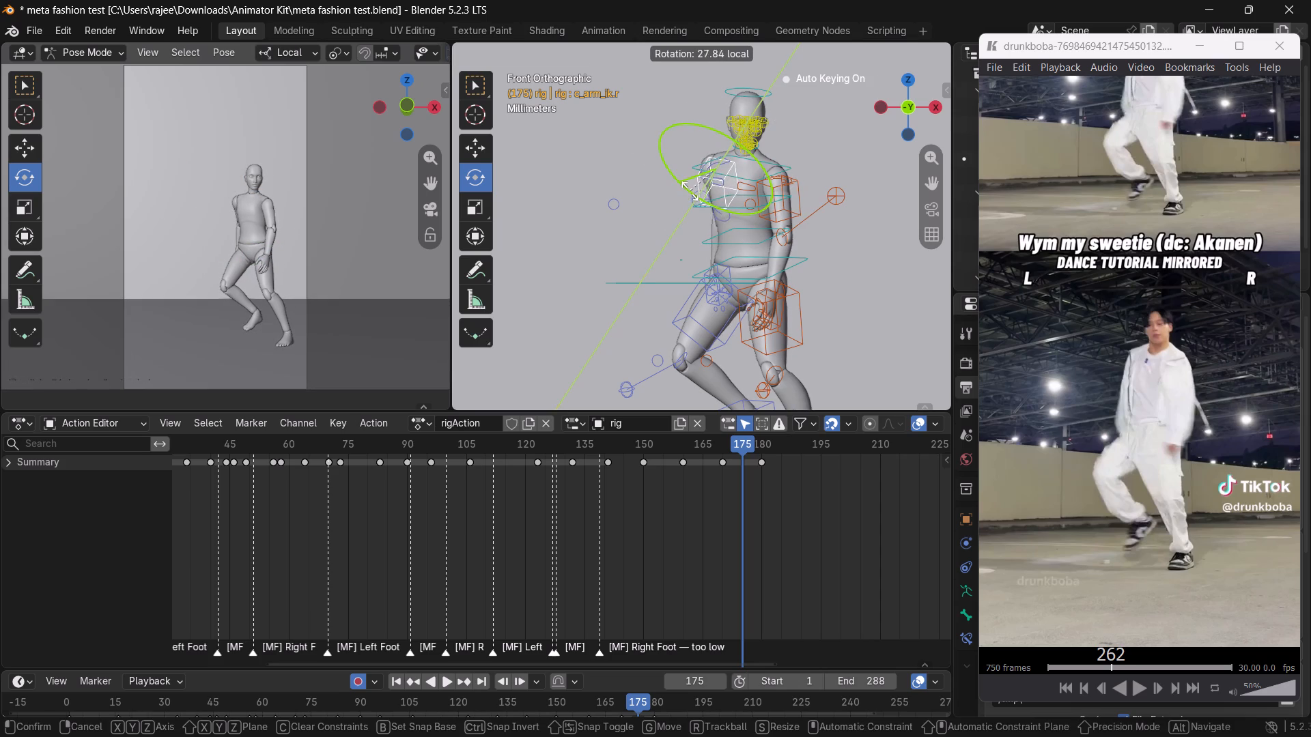
{"action": "left_click_drag", "start_coordinate": [690, 190], "coordinate": [688, 189]}
{"action": "left_click", "coordinate": [662, 211]}
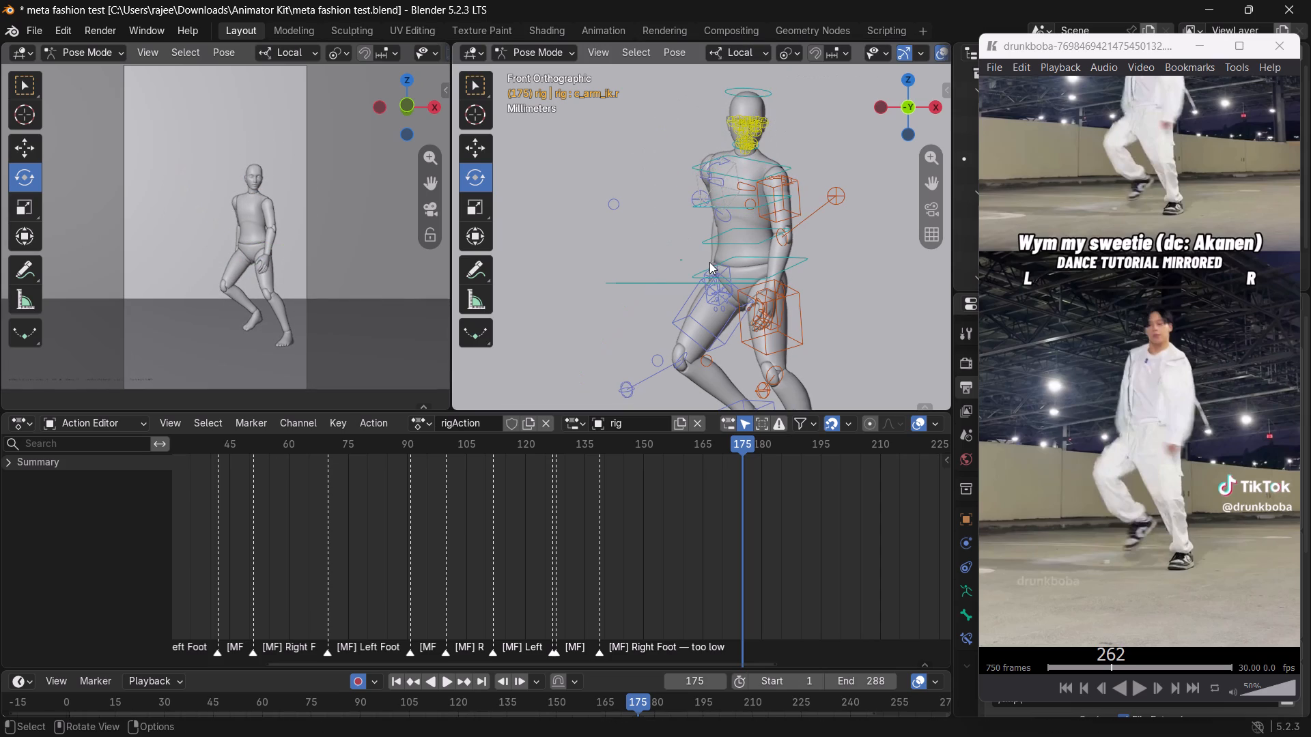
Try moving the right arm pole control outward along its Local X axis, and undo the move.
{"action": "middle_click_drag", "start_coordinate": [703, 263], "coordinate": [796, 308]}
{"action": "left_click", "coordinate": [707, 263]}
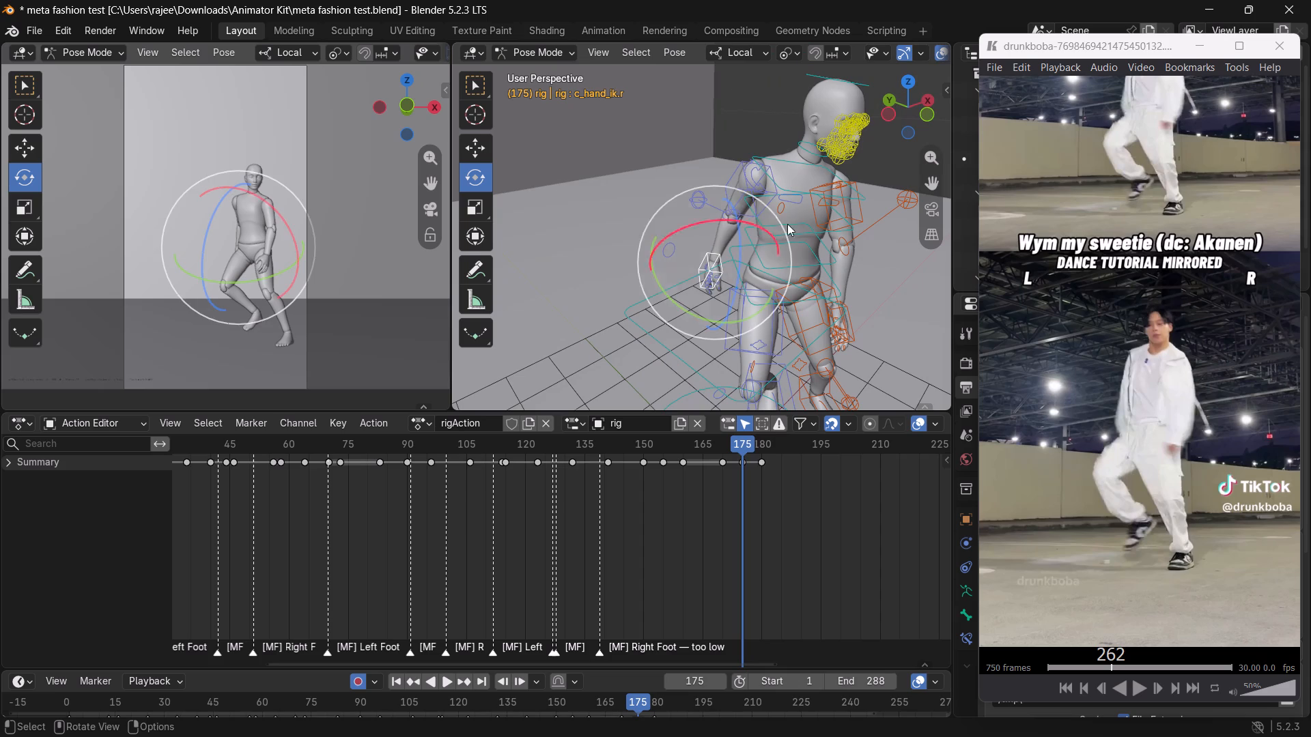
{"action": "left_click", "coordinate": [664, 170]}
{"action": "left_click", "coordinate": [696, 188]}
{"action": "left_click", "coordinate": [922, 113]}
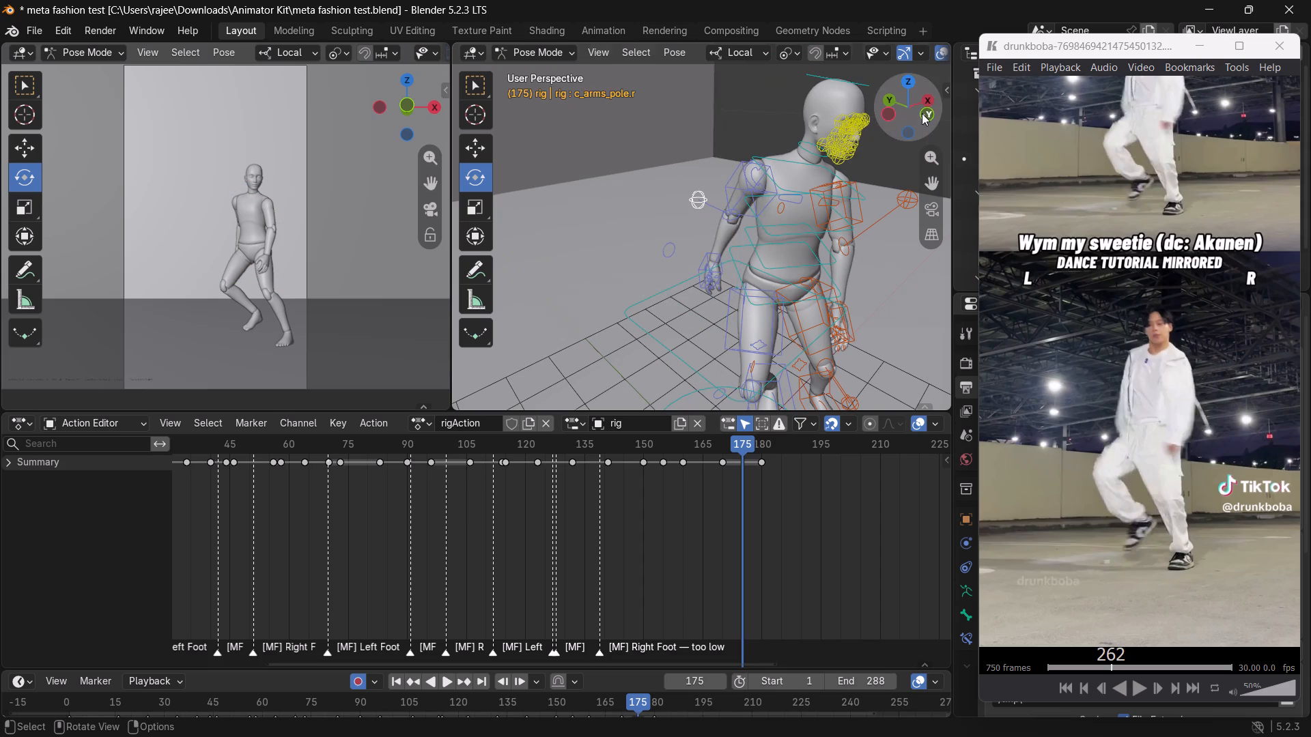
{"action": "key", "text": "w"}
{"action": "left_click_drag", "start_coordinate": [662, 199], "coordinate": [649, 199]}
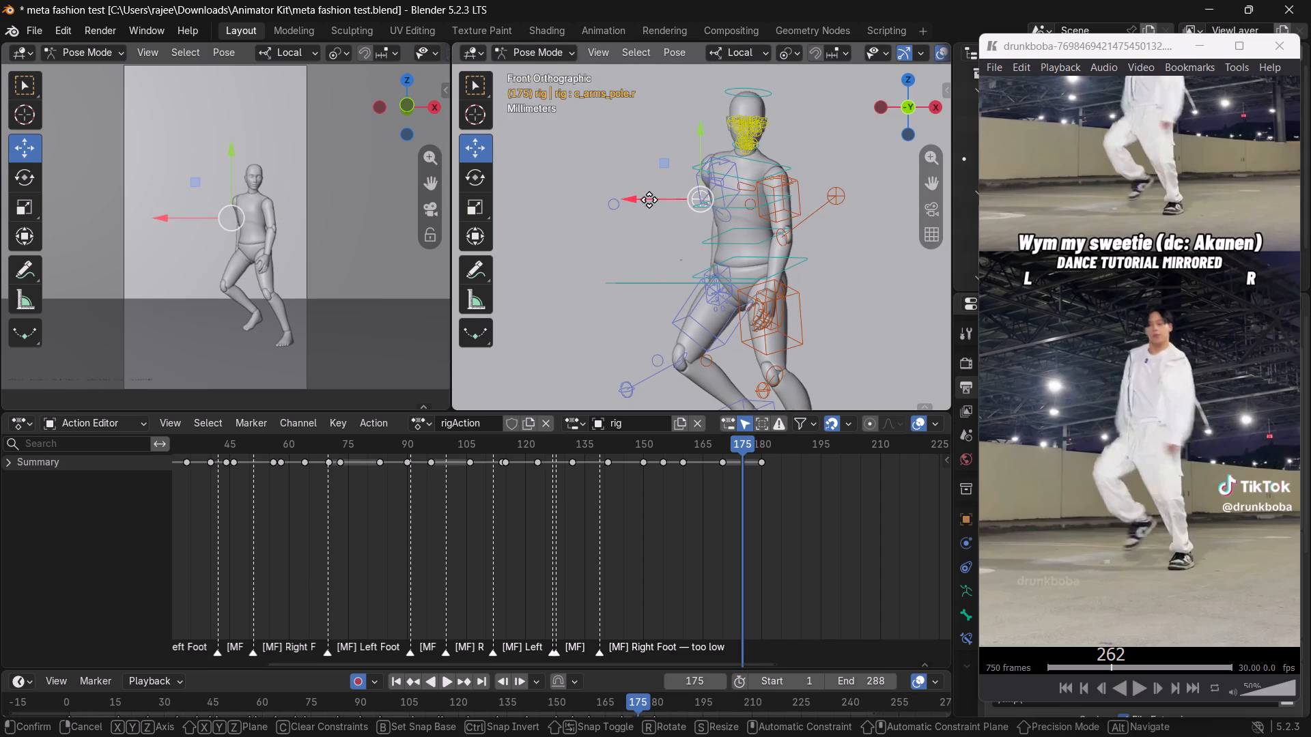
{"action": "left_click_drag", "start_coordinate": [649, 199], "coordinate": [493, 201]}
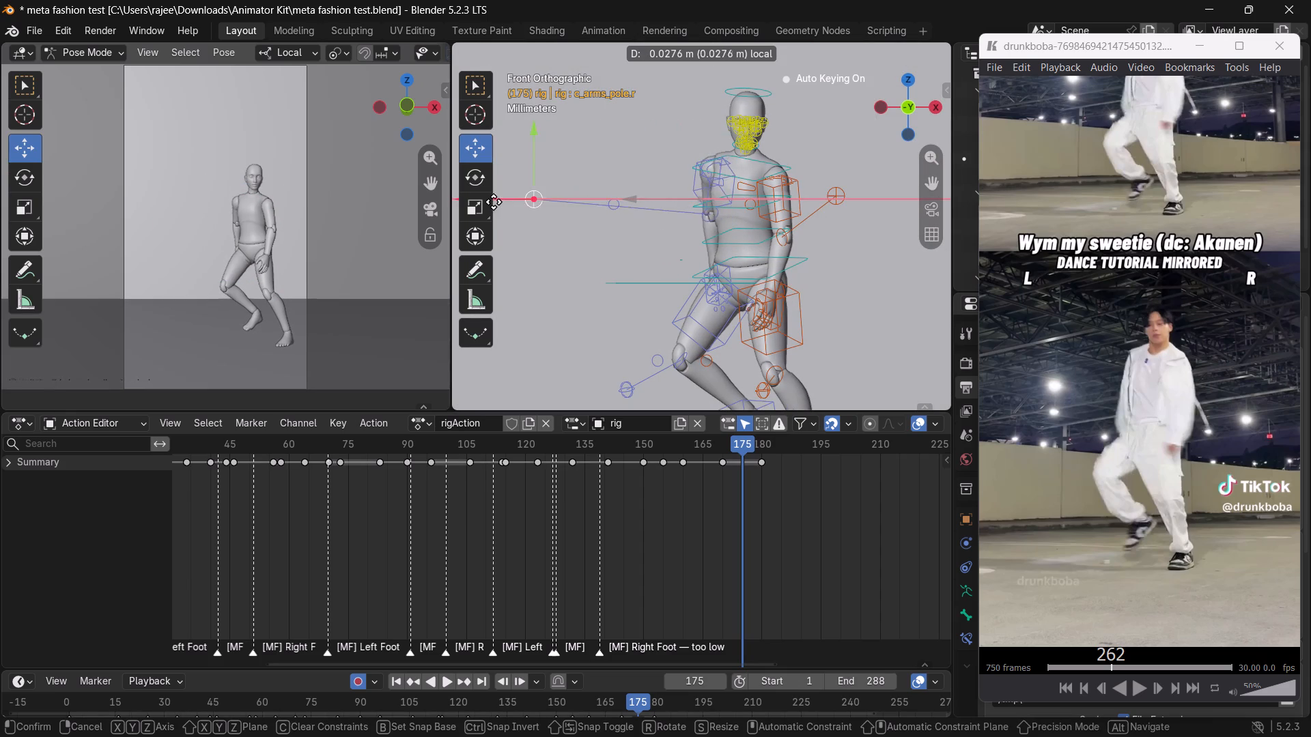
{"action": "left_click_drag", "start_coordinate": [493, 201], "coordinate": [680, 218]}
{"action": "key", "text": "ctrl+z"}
Select the right hand IK control, switch to Global orientation, and move it slightly outward and down in the XZ plane.
{"action": "middle_click_drag", "start_coordinate": [659, 259], "coordinate": [714, 290]}
{"action": "left_click", "coordinate": [706, 275]}
{"action": "left_click", "coordinate": [918, 117]}
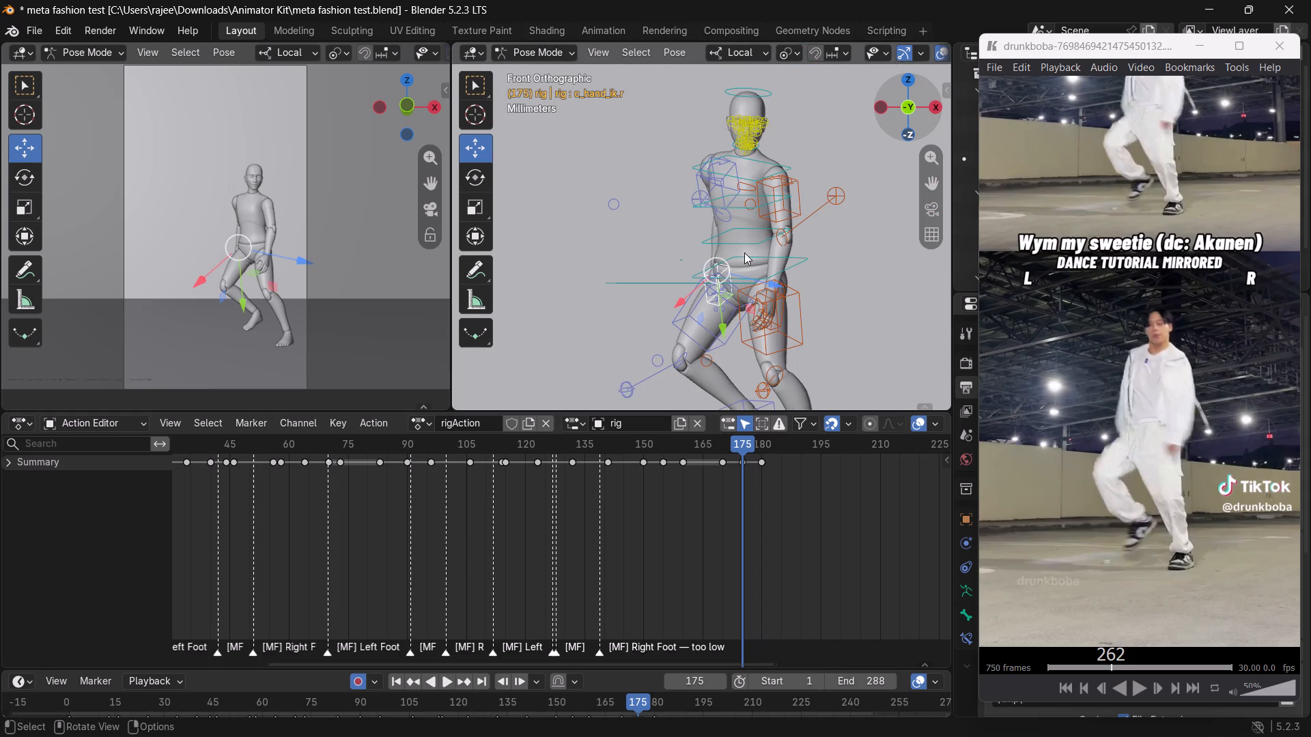
{"action": "key", "text": "w"}
{"action": "left_click", "coordinate": [749, 54]}
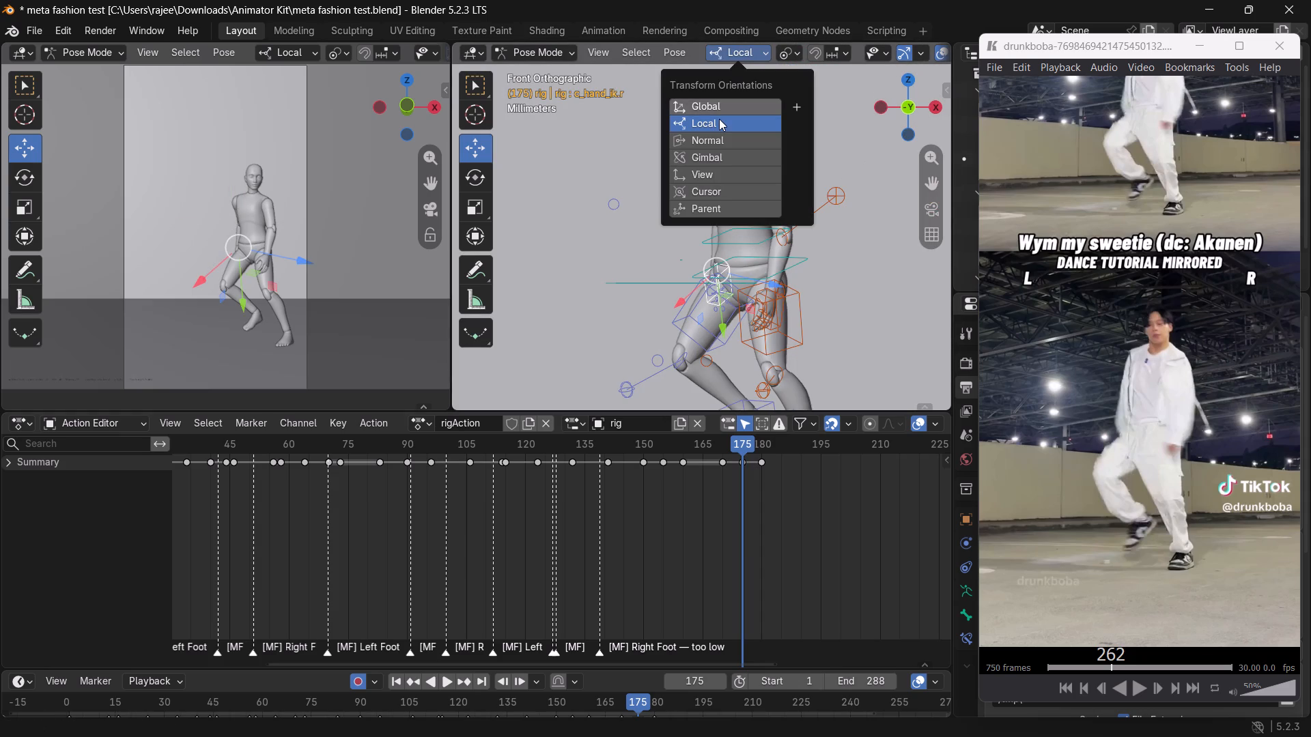
{"action": "left_click", "coordinate": [719, 119]}
{"action": "left_click", "coordinate": [717, 112]}
{"action": "left_click_drag", "start_coordinate": [613, 186], "coordinate": [621, 192]}
{"action": "left_click_drag", "start_coordinate": [750, 231], "coordinate": [741, 235]}
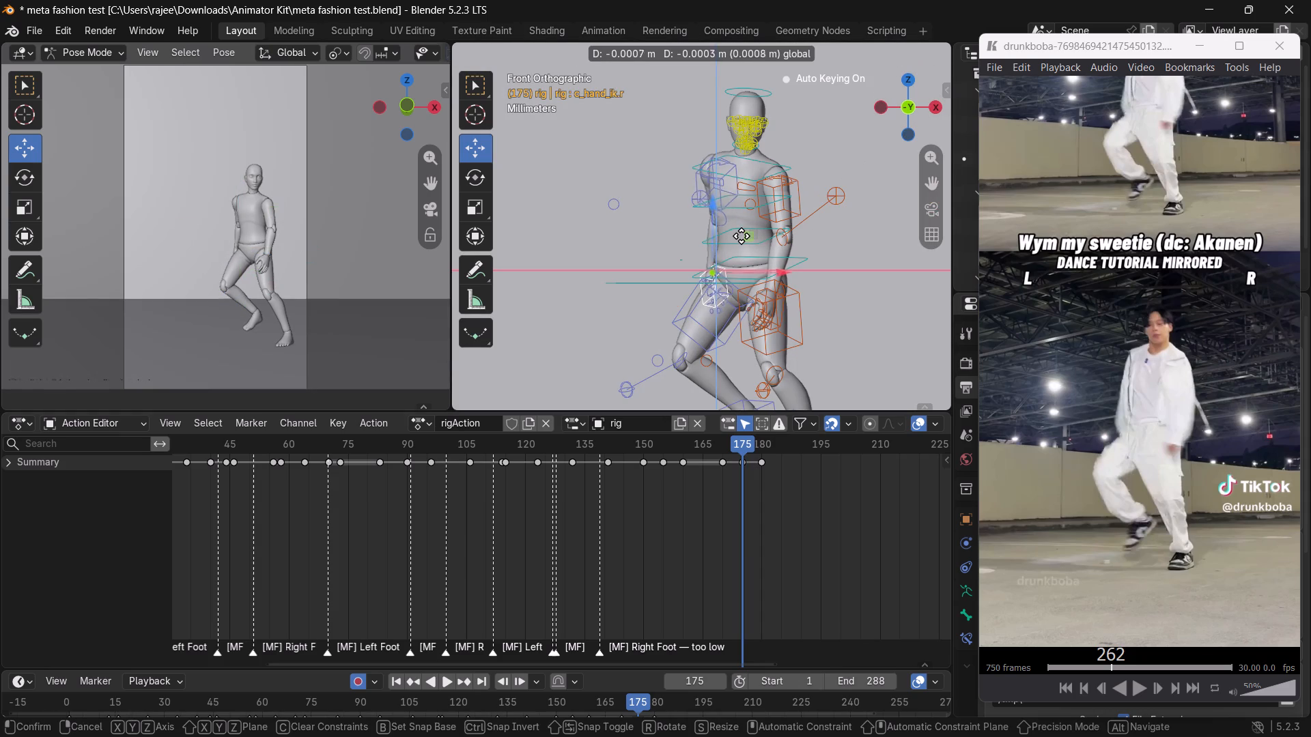
{"action": "left_click_drag", "start_coordinate": [741, 235], "coordinate": [737, 236]}
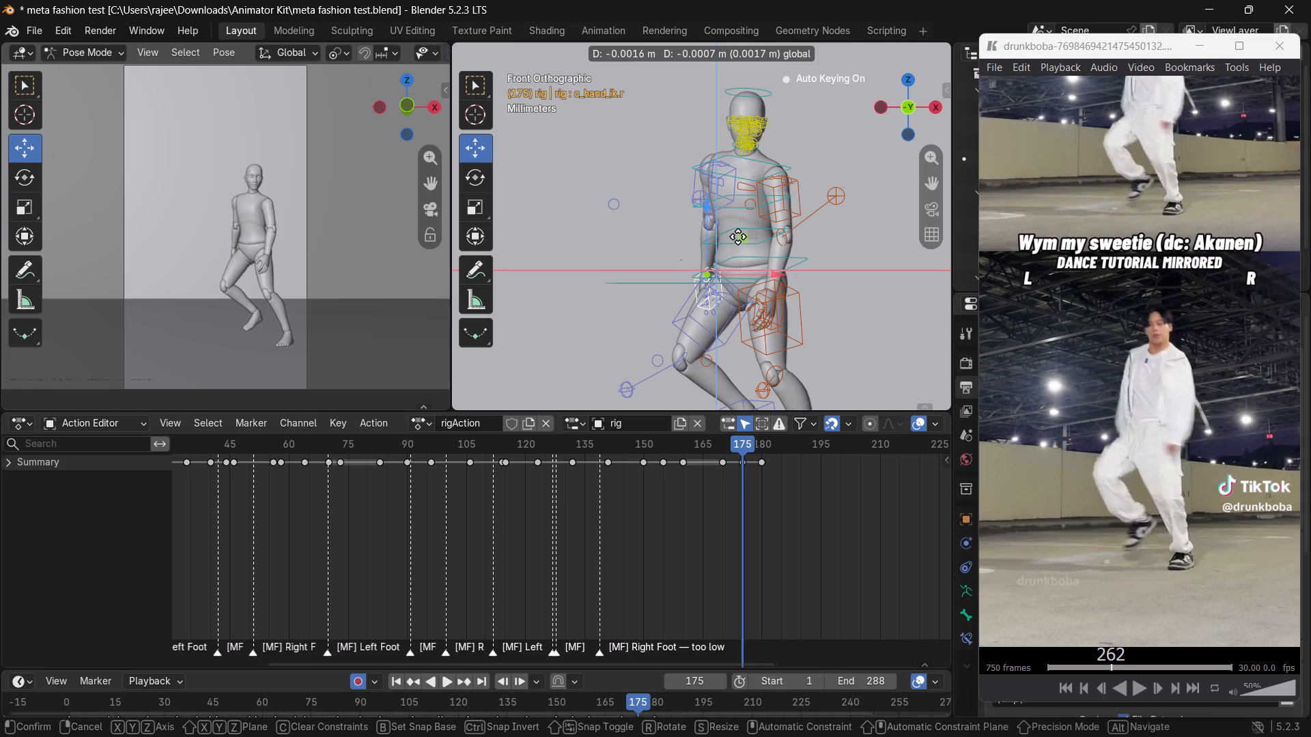
{"action": "left_click_drag", "start_coordinate": [737, 236], "coordinate": [743, 236]}
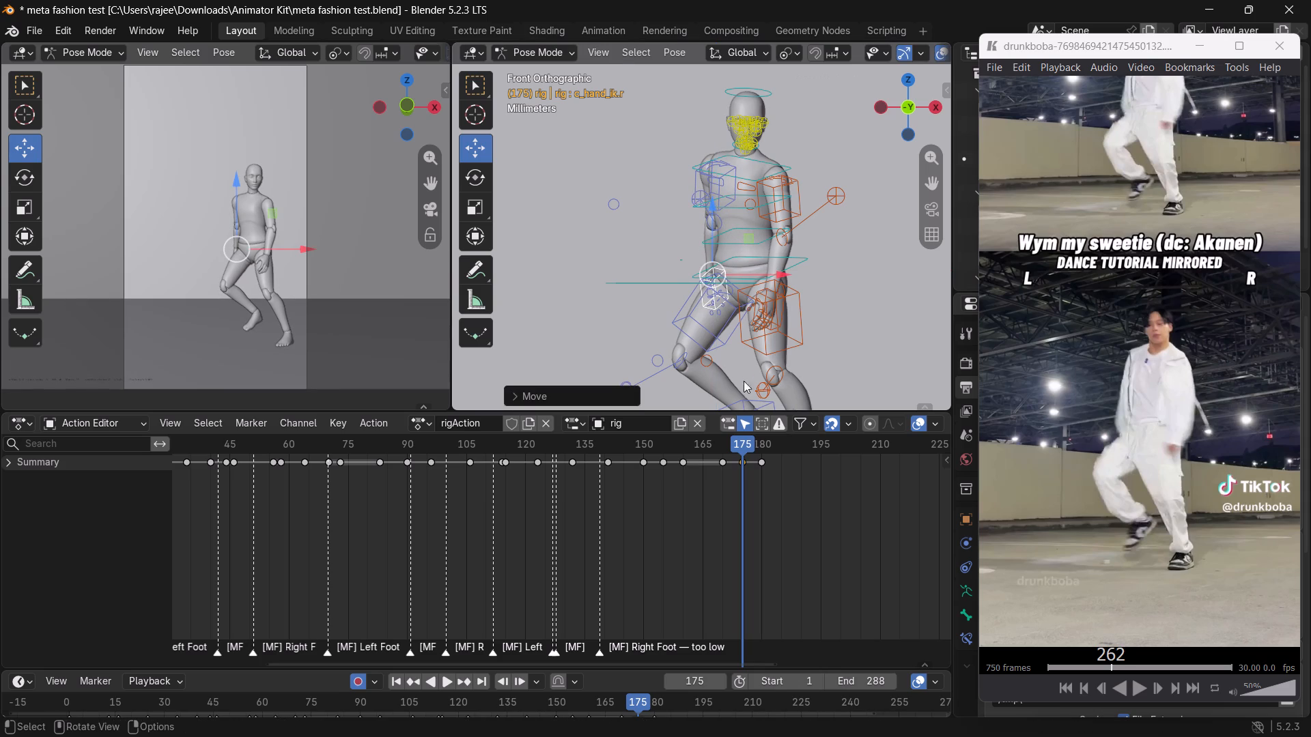
Select all rig controls and insert a keyframe for the whole pose at frame 175.
{"action": "left_click", "coordinate": [746, 446]}
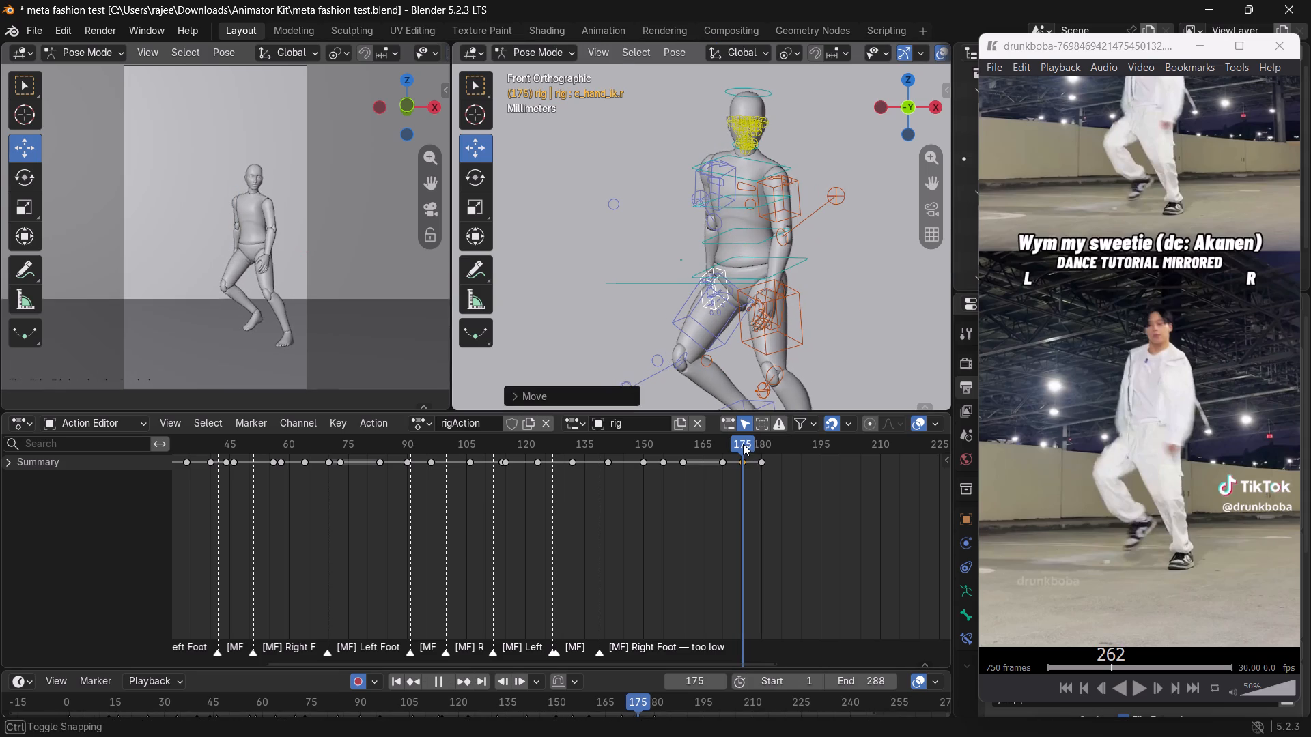
{"action": "key", "text": "a"}
{"action": "key", "text": "i"}
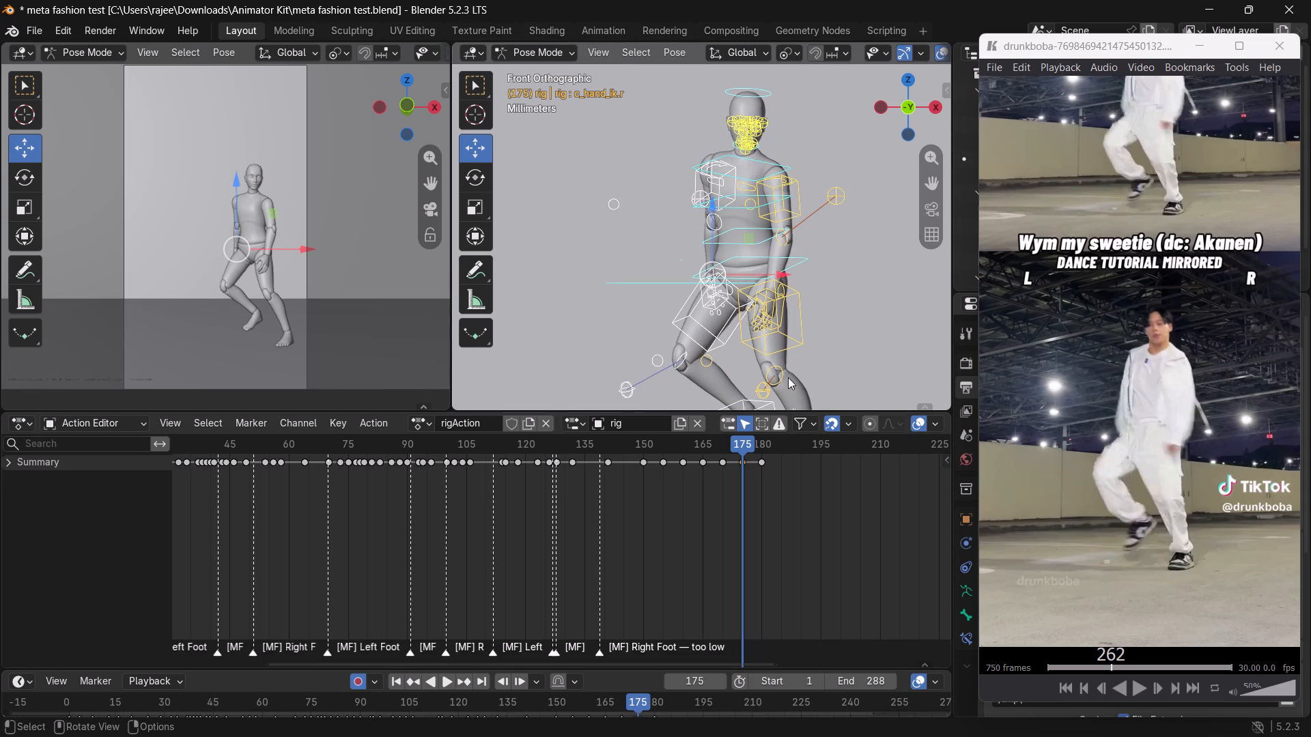
Play back the motion leading into and past the frame 175 pose twice to review the transition.
{"action": "left_click_drag", "start_coordinate": [741, 436], "coordinate": [701, 442]}
{"action": "key", "text": "space"}
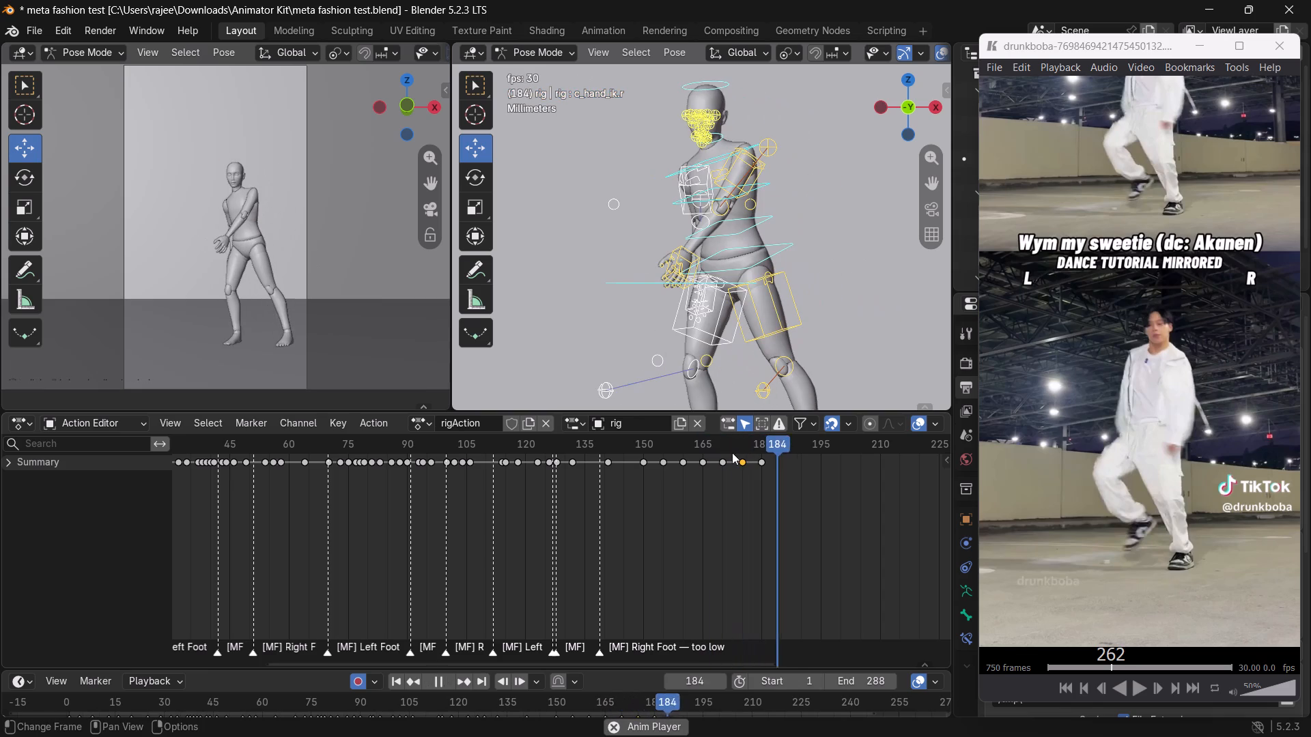
{"action": "key", "text": "space"}
{"action": "left_click_drag", "start_coordinate": [802, 450], "coordinate": [745, 439]}
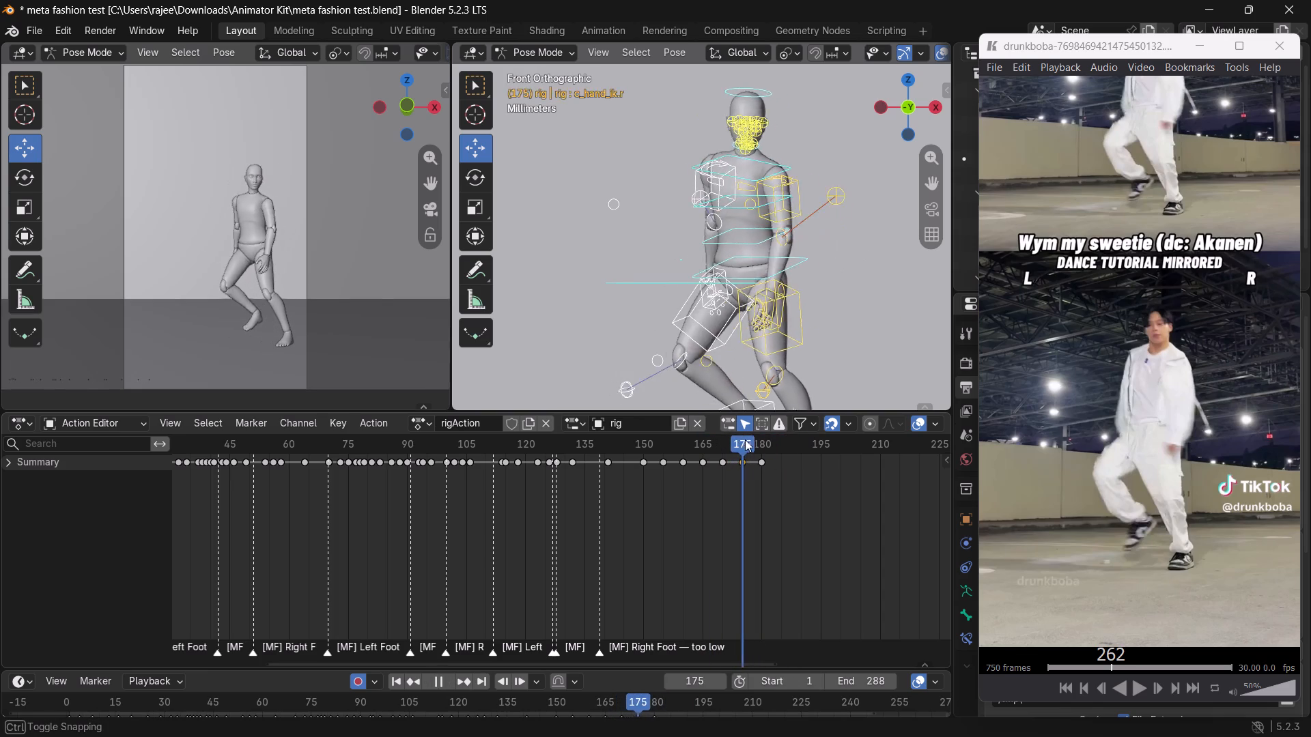
{"action": "left_click_drag", "start_coordinate": [745, 439], "coordinate": [724, 431]}
{"action": "key", "text": "space"}
{"action": "key", "text": "space"}
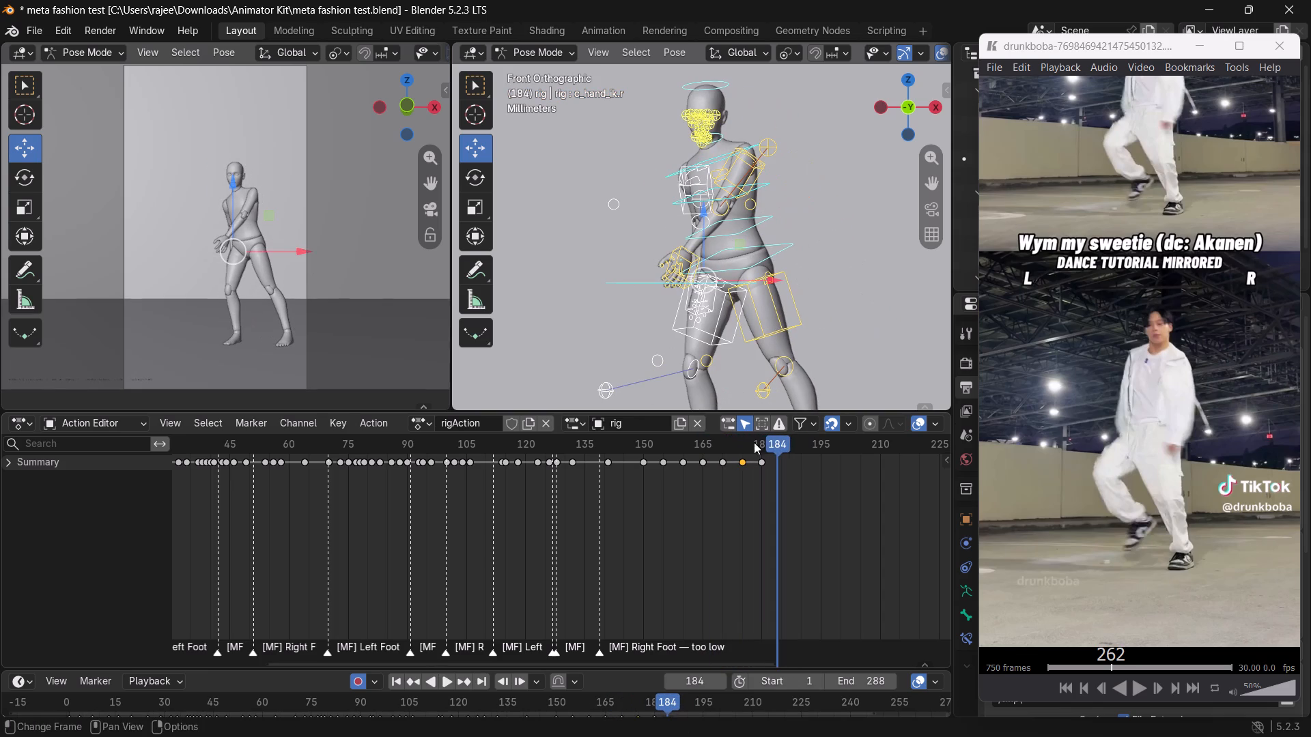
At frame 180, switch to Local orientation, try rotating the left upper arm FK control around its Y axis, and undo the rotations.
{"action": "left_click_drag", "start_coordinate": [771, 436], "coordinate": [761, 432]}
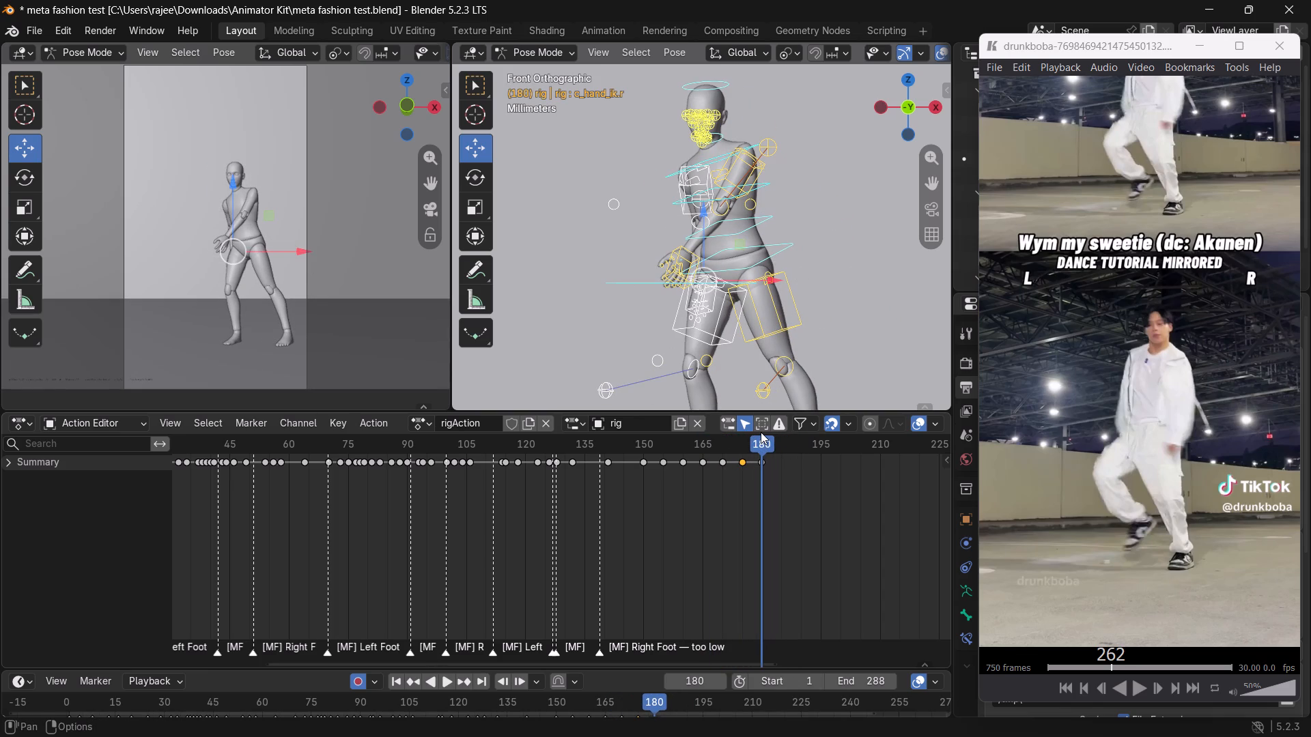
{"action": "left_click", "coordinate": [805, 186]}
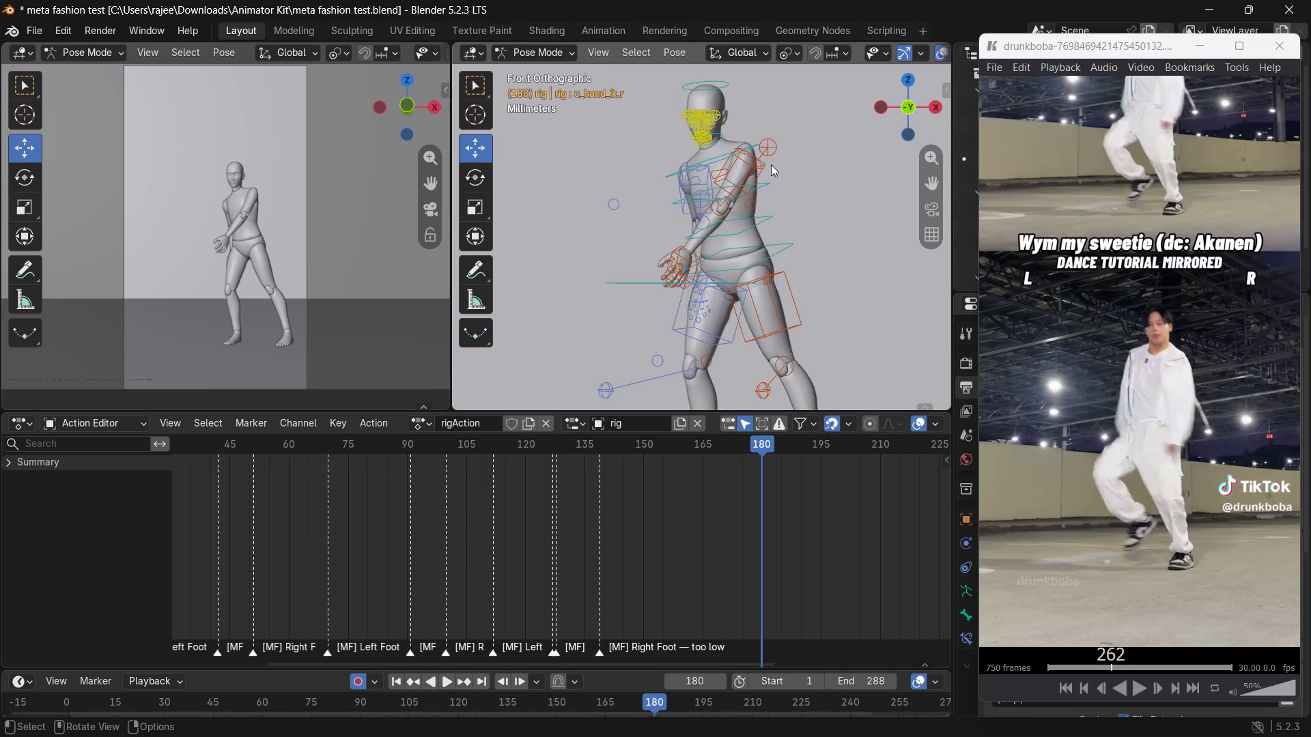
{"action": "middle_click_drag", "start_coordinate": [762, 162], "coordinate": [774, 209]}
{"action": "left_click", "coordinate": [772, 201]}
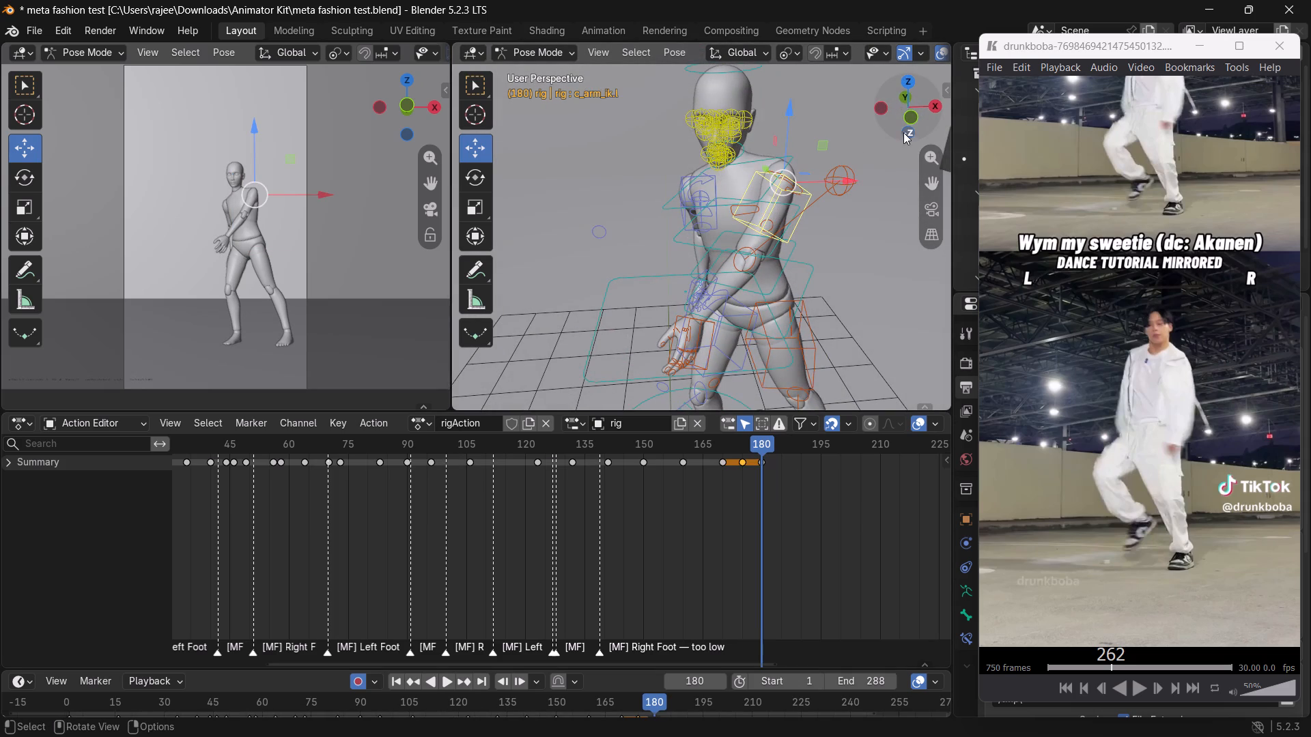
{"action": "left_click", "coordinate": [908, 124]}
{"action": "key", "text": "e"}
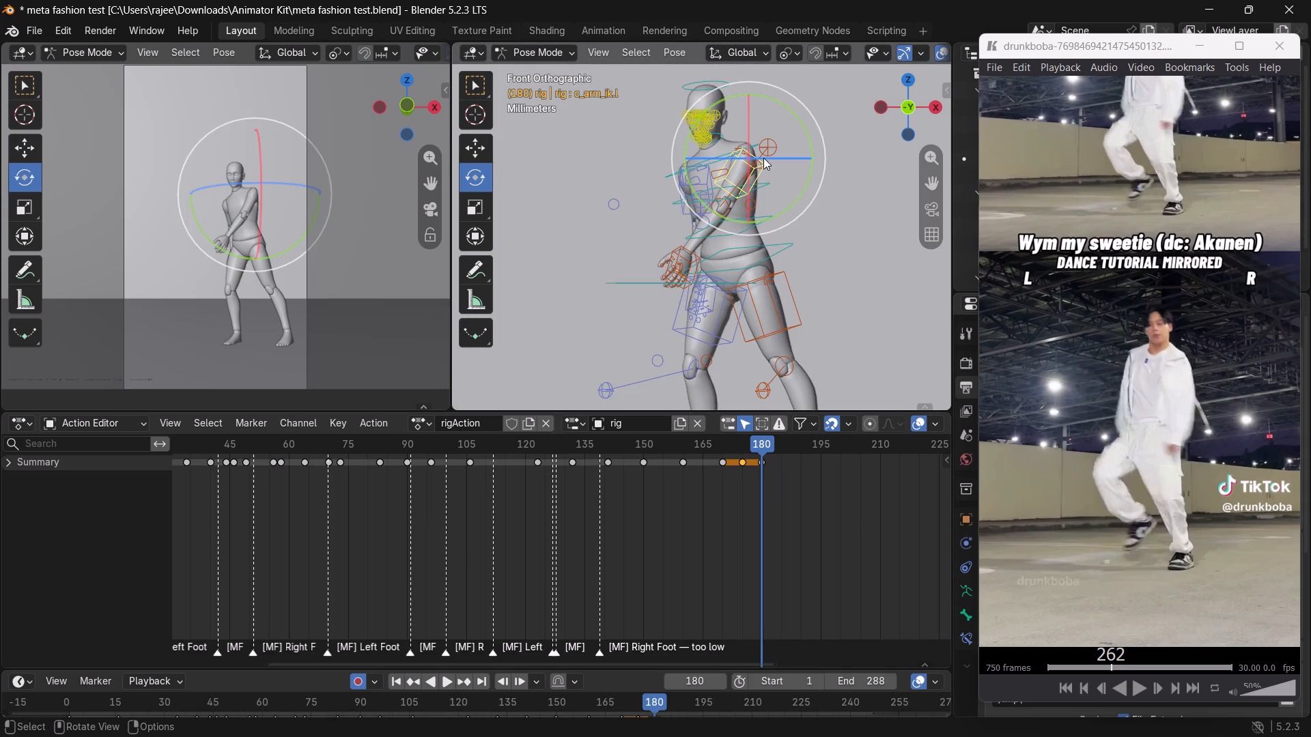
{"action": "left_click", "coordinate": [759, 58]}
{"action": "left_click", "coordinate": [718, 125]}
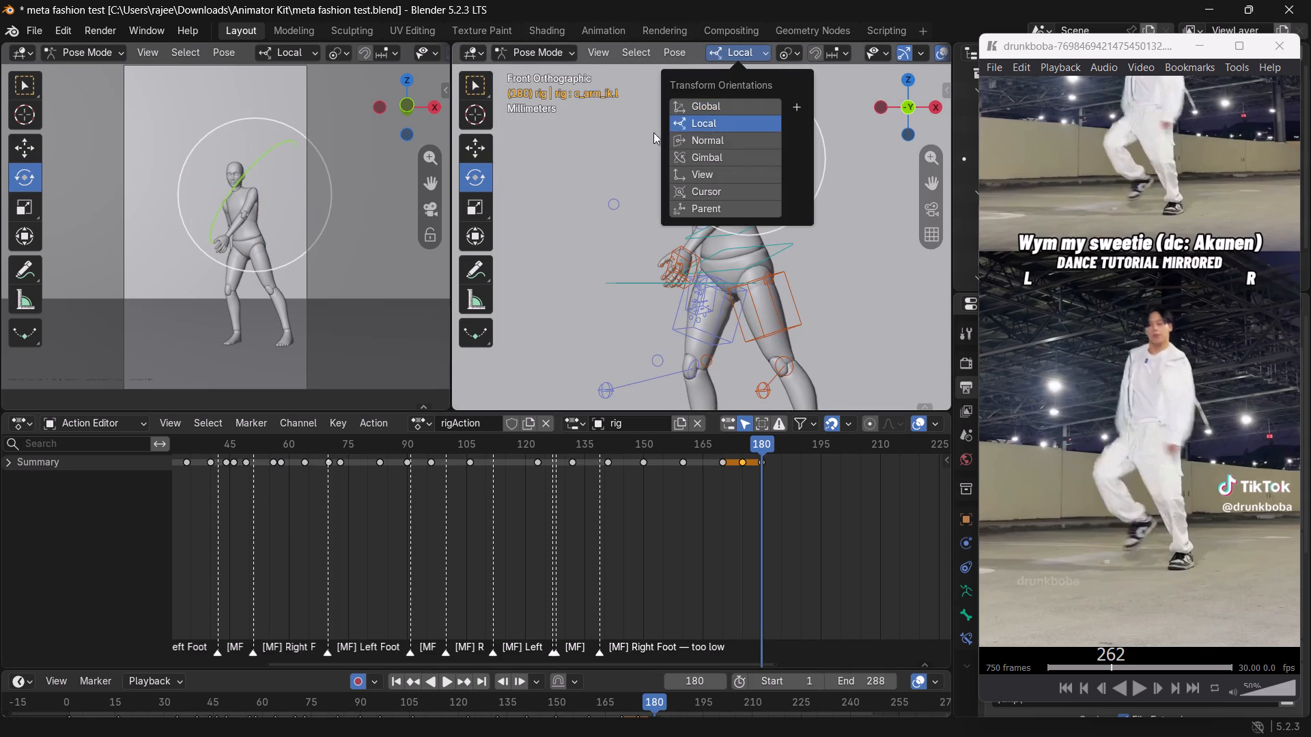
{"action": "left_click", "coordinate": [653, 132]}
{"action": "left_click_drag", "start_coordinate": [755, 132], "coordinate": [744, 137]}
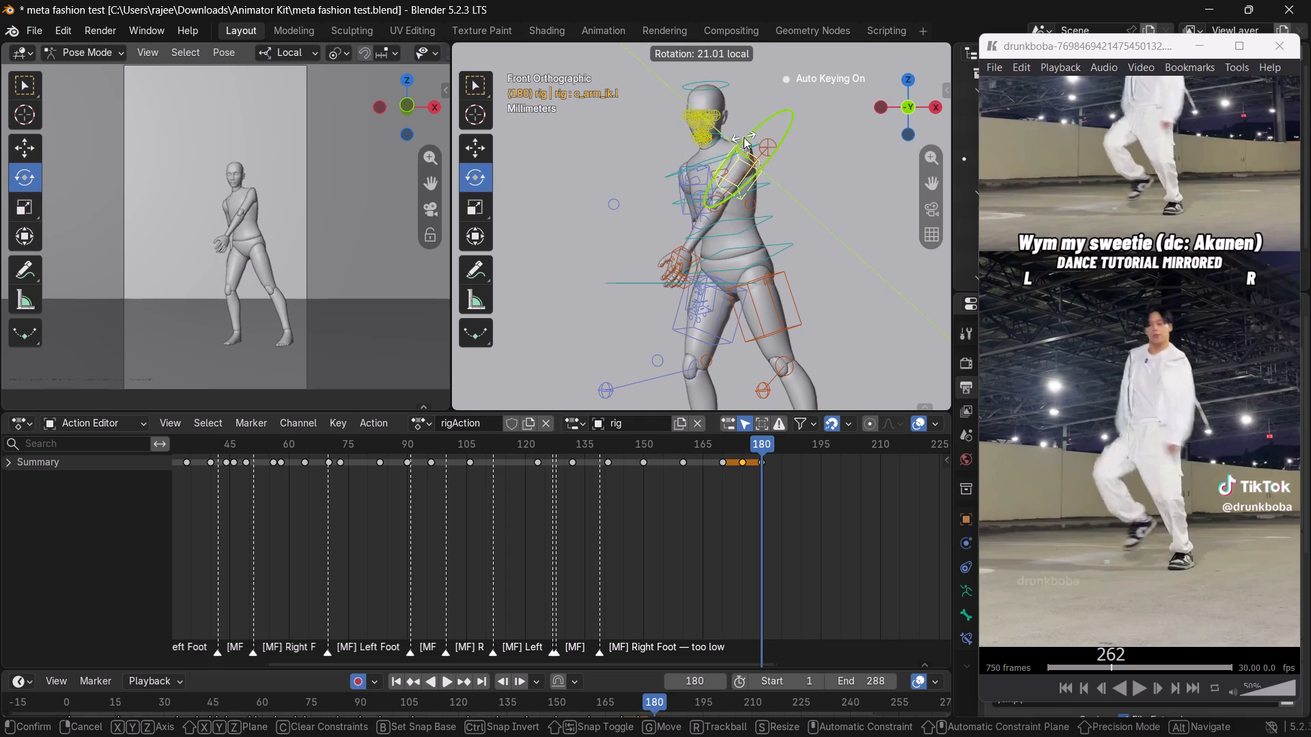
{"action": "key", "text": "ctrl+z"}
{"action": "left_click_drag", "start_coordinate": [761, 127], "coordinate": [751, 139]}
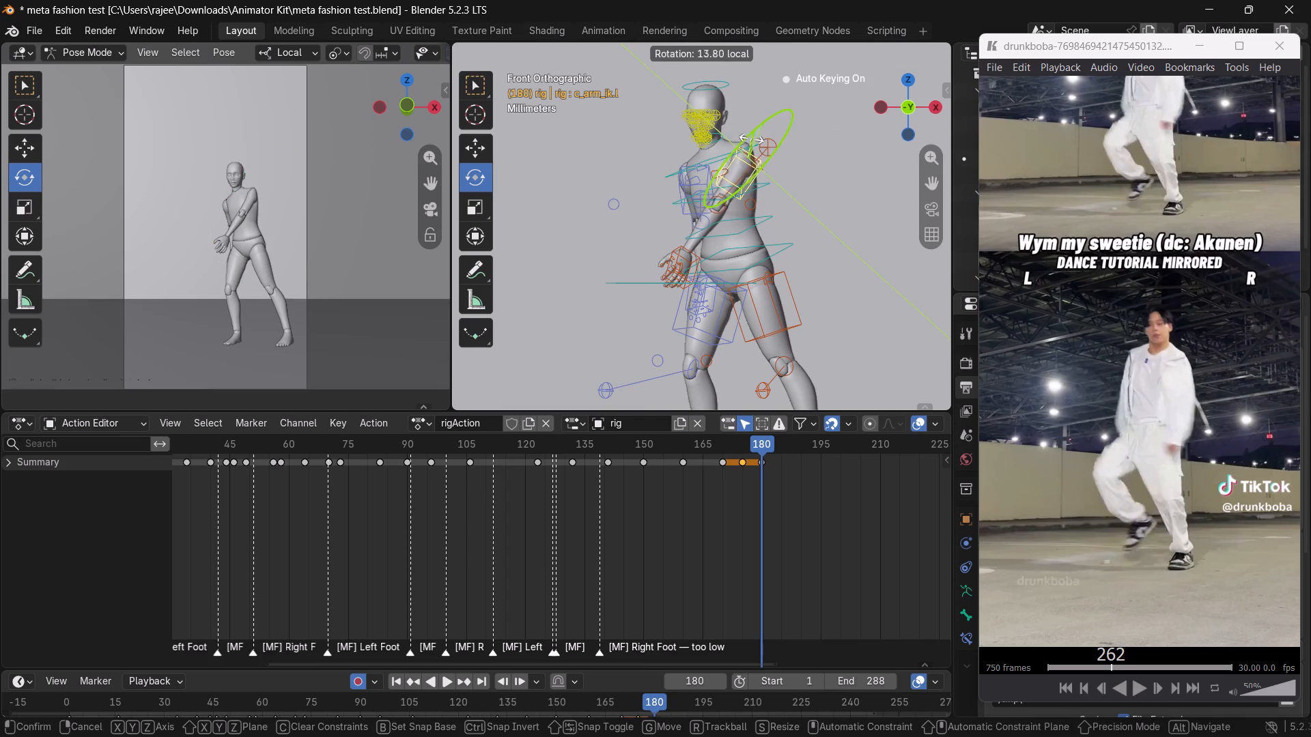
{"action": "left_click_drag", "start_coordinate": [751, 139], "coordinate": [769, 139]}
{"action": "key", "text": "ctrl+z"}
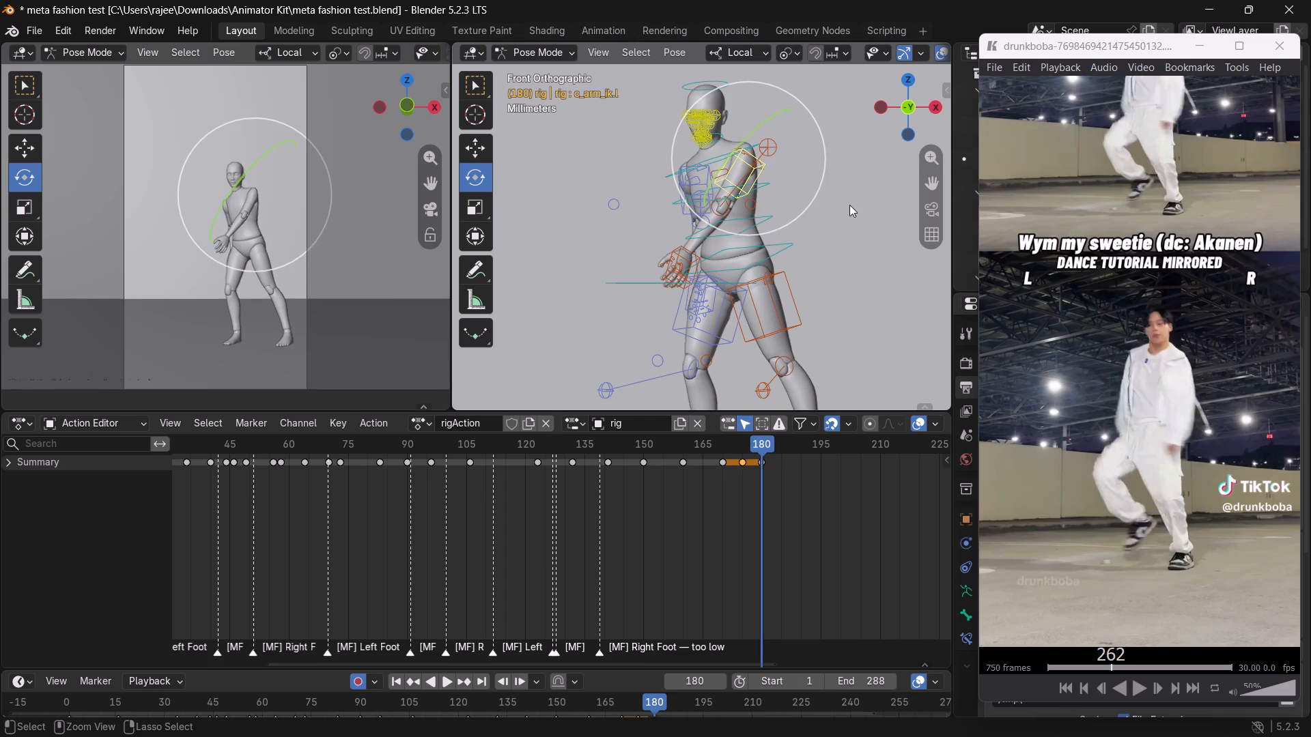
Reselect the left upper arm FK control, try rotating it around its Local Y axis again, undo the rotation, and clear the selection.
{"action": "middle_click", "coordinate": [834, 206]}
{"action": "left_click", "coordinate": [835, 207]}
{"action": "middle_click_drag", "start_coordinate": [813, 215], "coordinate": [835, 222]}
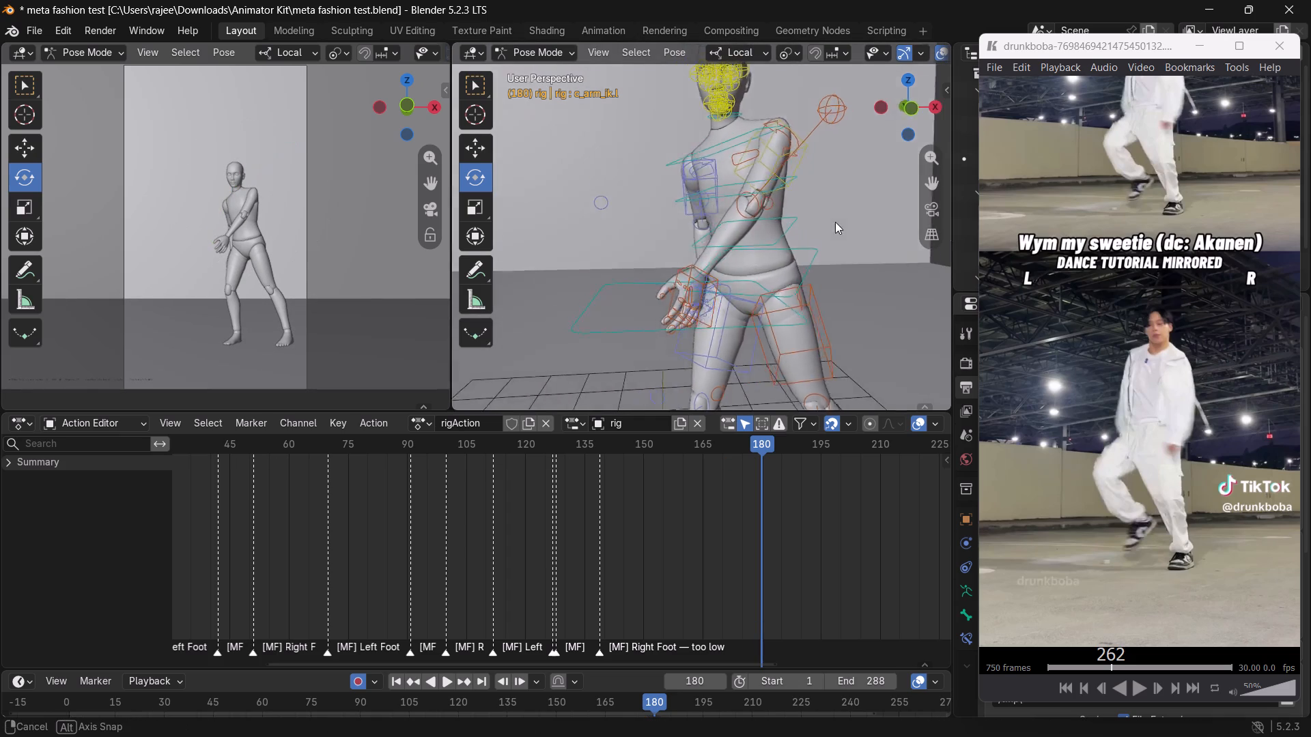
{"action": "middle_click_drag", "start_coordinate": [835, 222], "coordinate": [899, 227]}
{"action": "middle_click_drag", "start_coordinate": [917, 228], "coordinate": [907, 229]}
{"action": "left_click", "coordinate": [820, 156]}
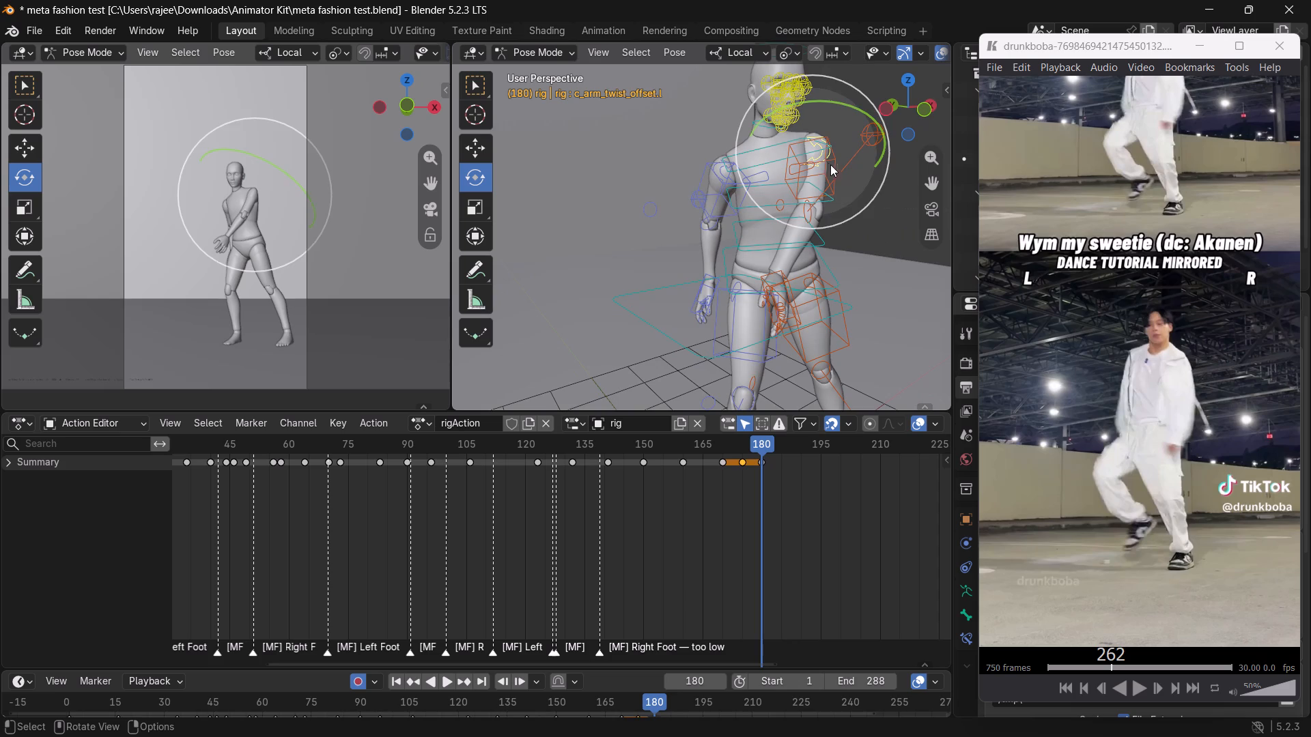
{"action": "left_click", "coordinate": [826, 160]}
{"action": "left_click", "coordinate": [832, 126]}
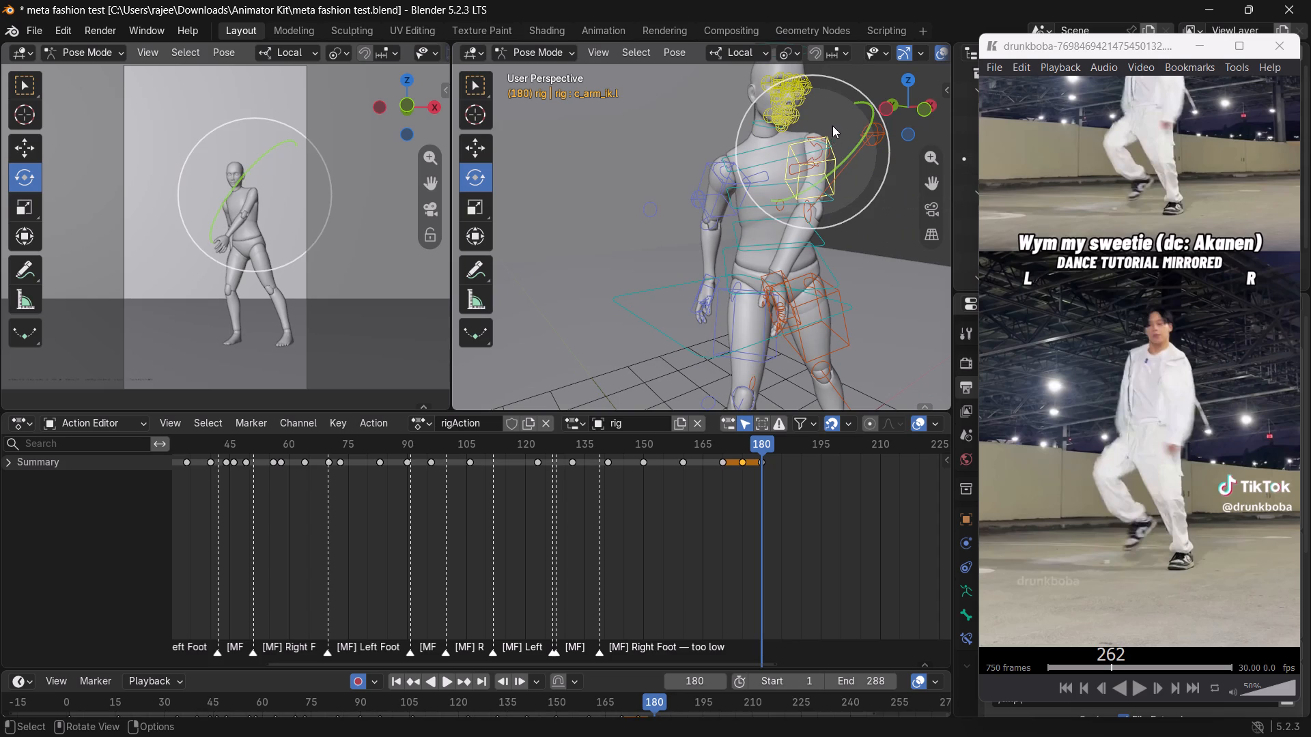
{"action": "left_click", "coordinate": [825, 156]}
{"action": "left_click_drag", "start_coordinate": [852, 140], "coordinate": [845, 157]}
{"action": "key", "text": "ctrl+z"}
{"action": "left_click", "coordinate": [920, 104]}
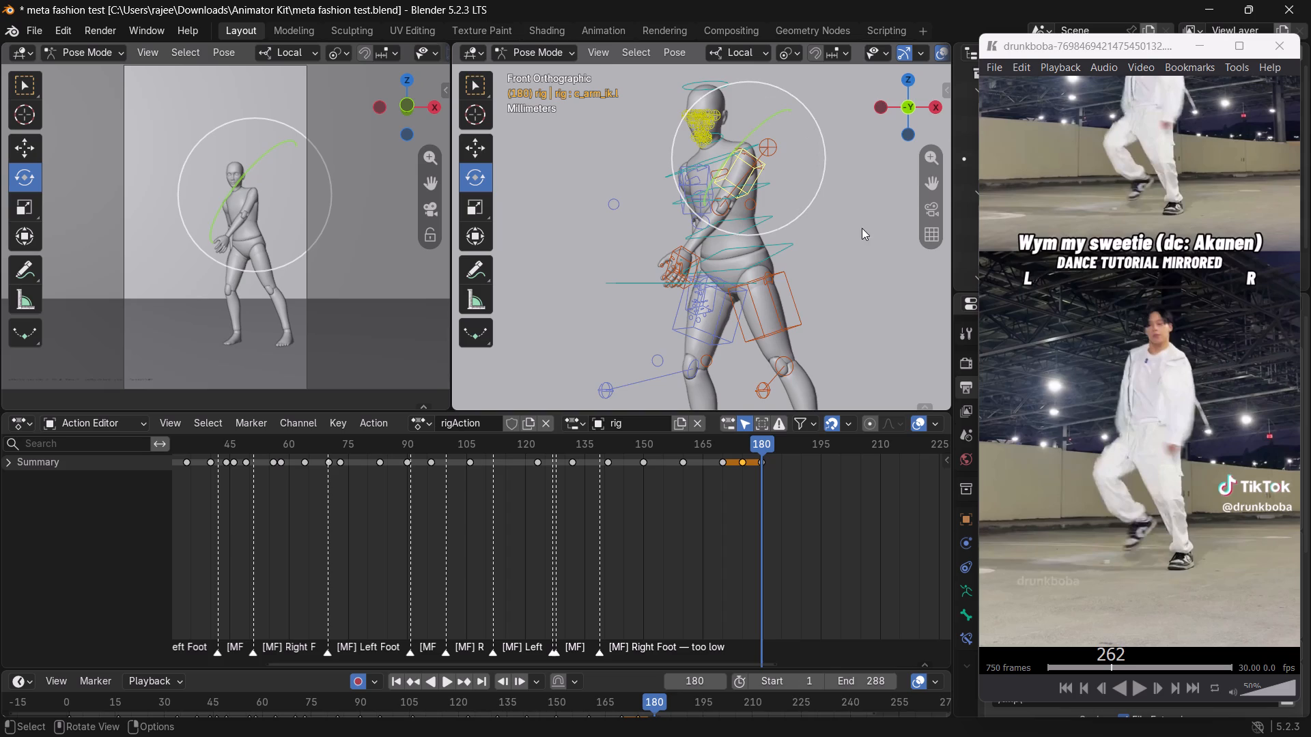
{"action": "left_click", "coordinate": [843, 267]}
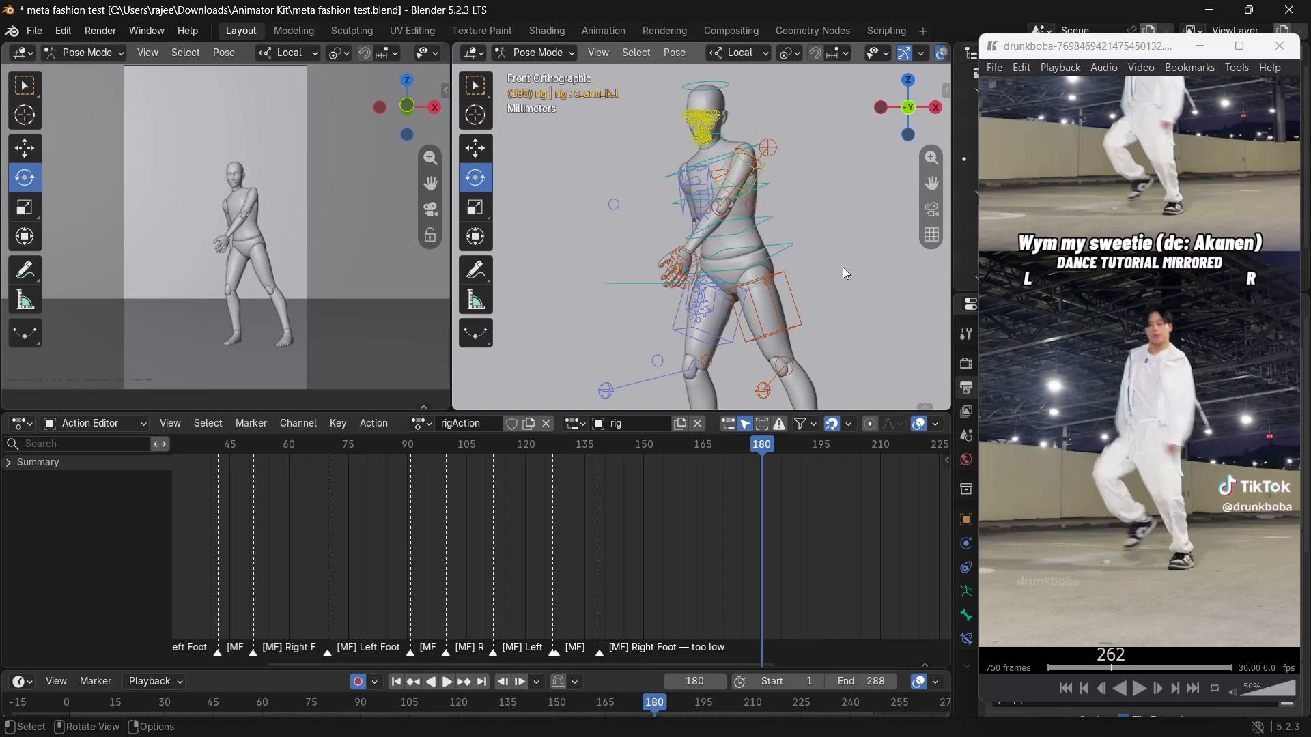